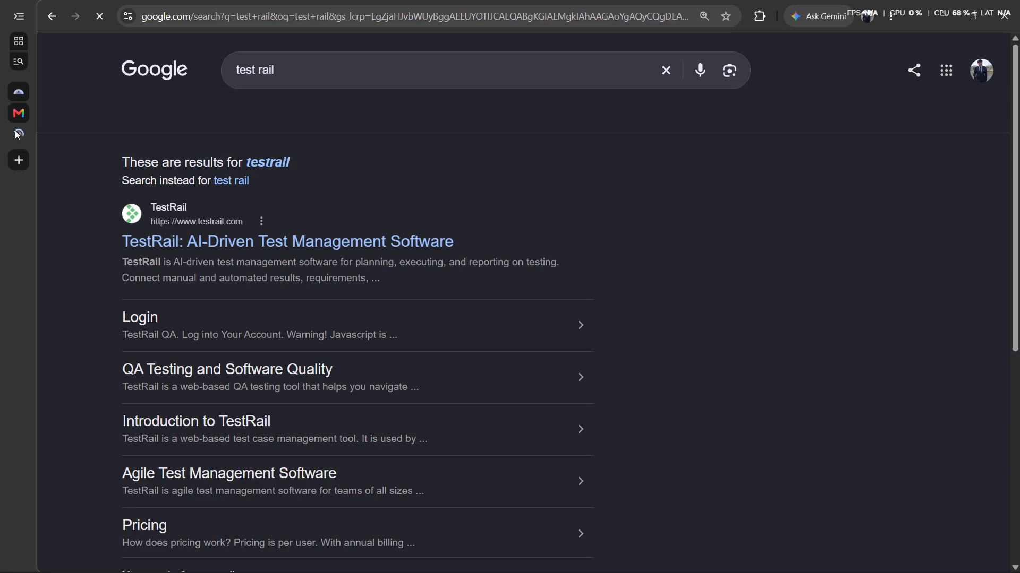
# Open the official TestRail website from the search results.
pyautogui.click(293, 231)
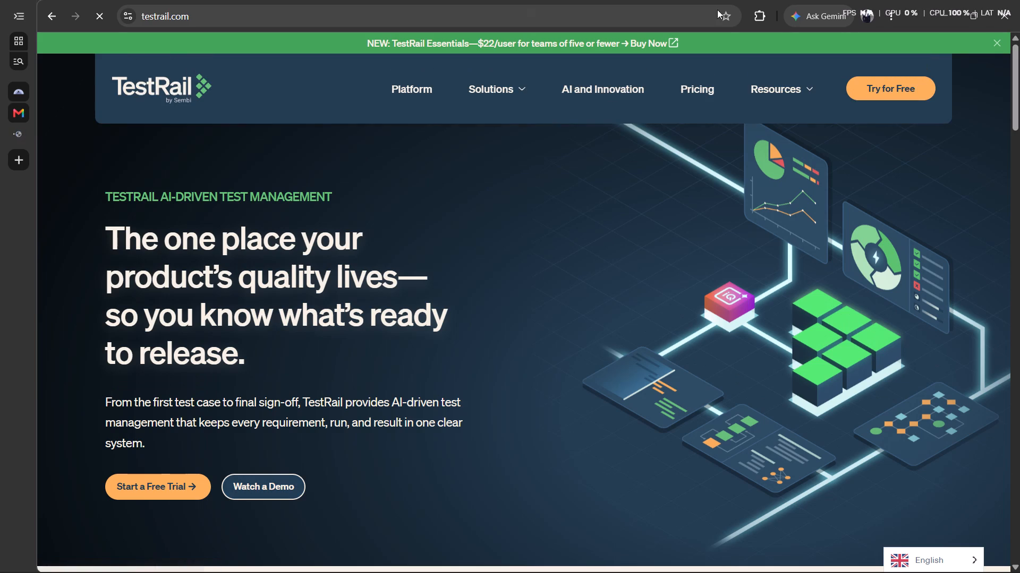
# Dismiss the TestRail Essentials promotional banner on the TestRail homepage.
pyautogui.click(996, 46)
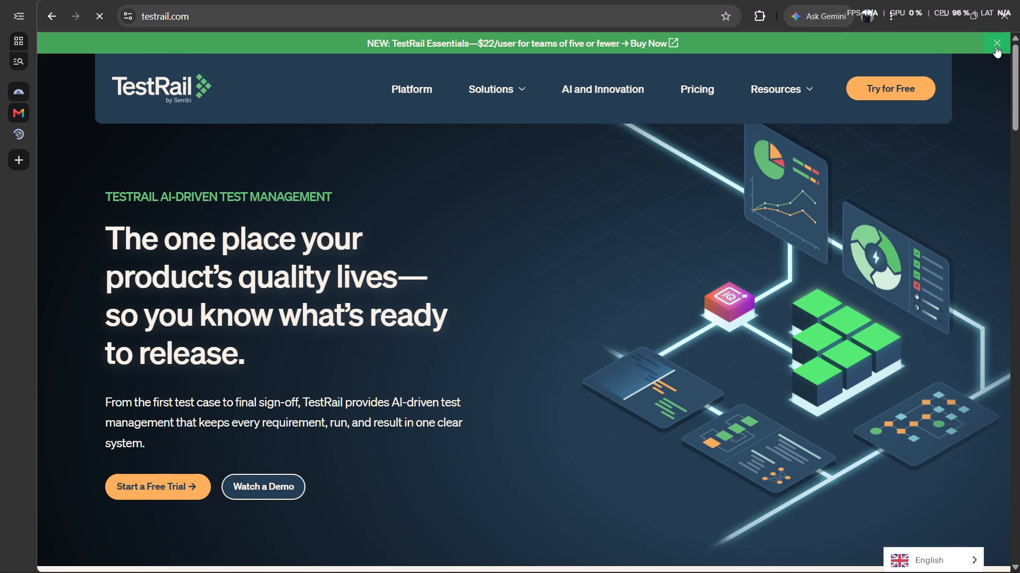
# Look over the homepage's introduction, customer logos and award badges, ending back at the start of the page.
pyautogui.scroll(-5, 363, 259)
pyautogui.scroll(4, 363, 259)
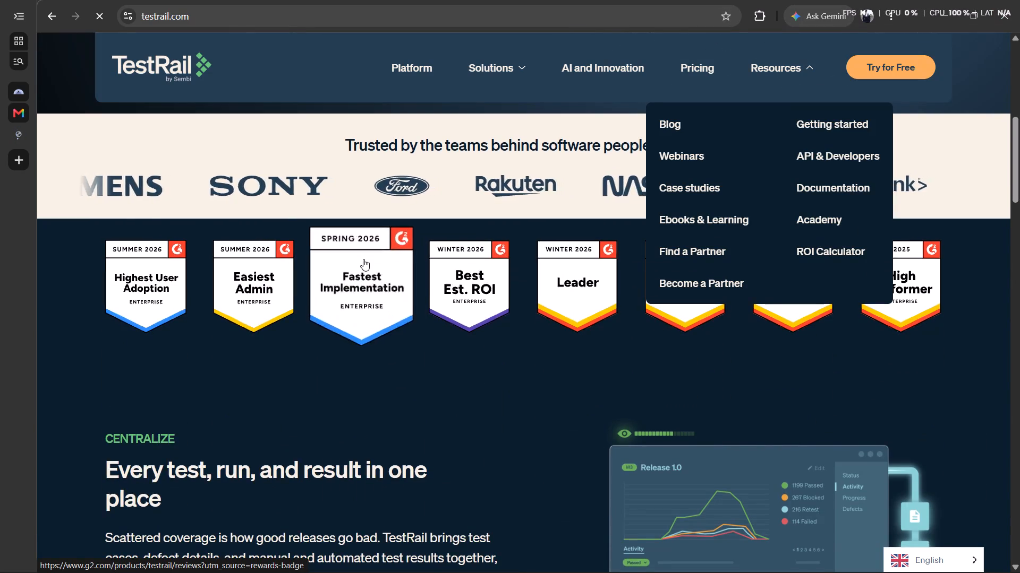
pyautogui.scroll(4, 363, 259)
pyautogui.scroll(-5, 363, 259)
pyautogui.scroll(3, 363, 259)
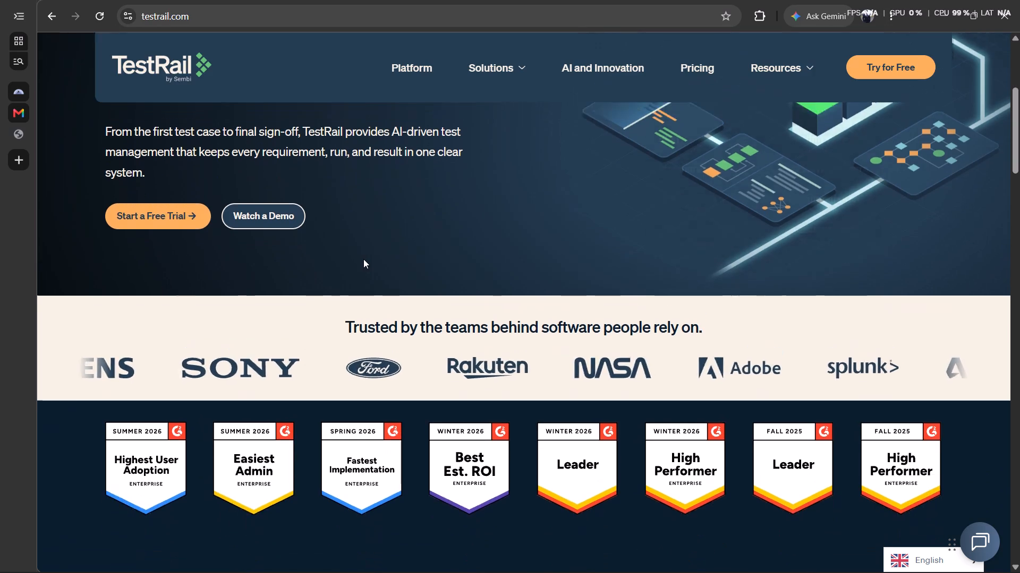
pyautogui.scroll(2, 363, 259)
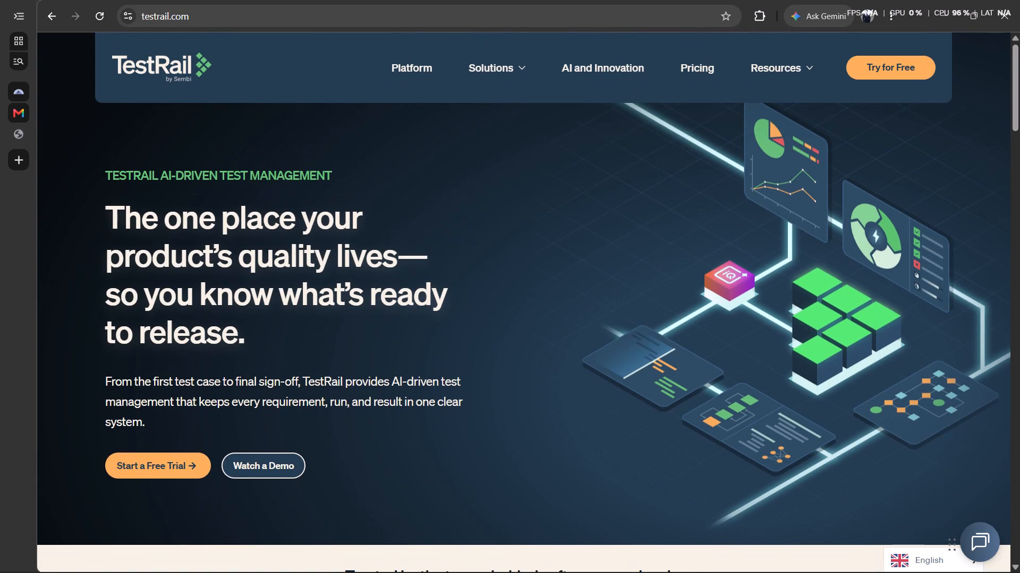
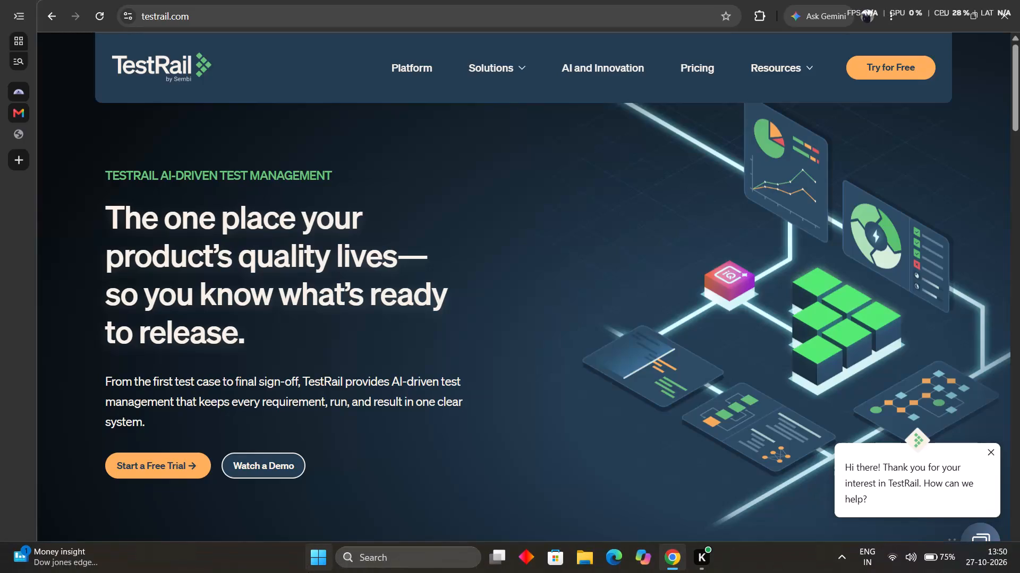
# Switch to Notepad and open a new blank note.
pyautogui.press('super+s')
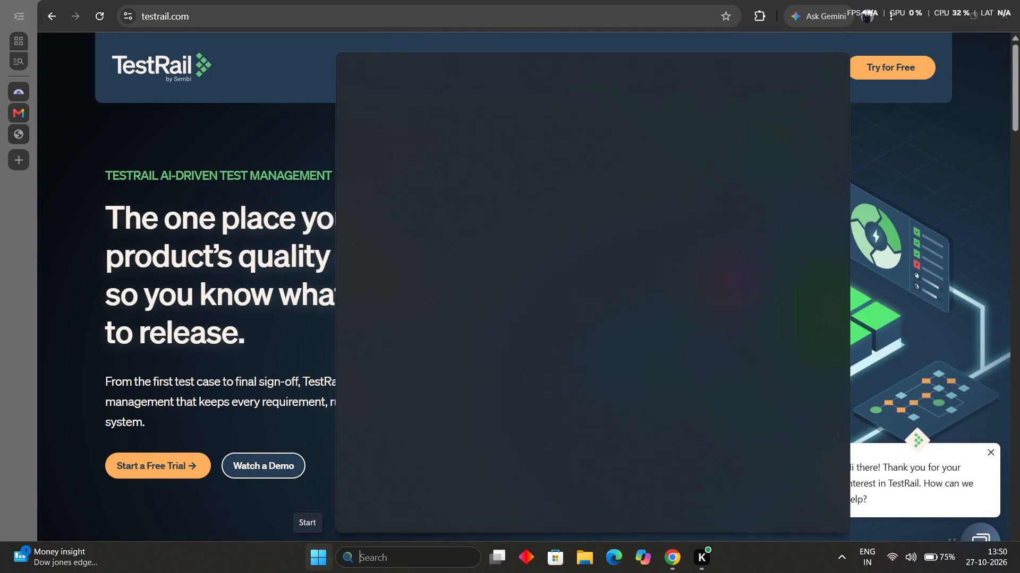
pyautogui.write('not')
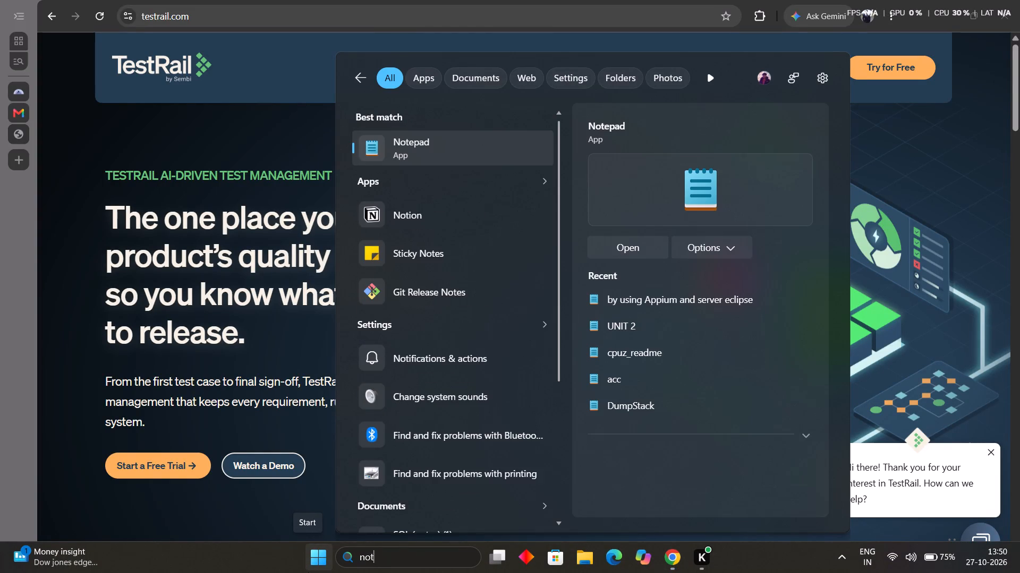
pyautogui.press('Return')
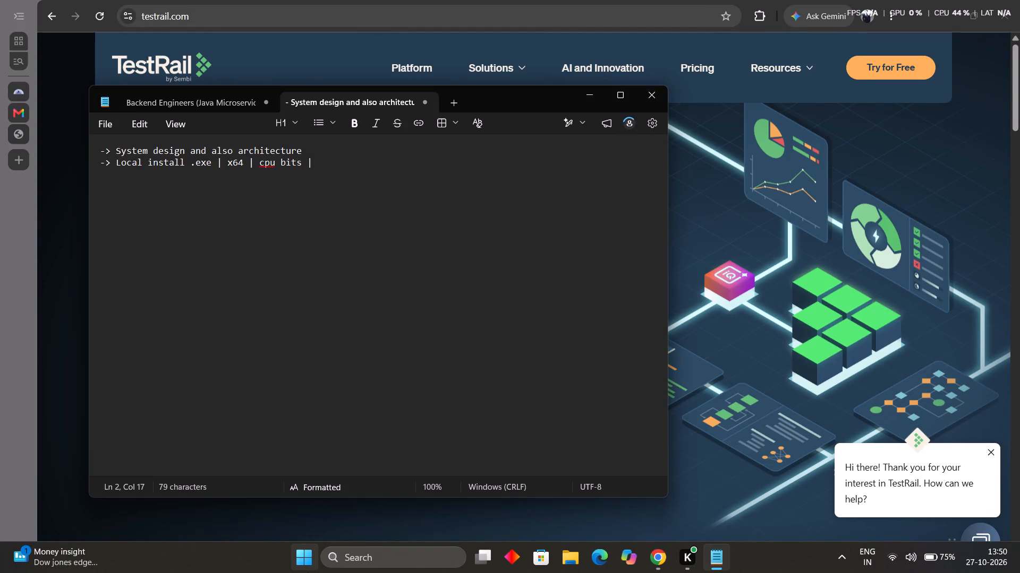
pyautogui.click(450, 105)
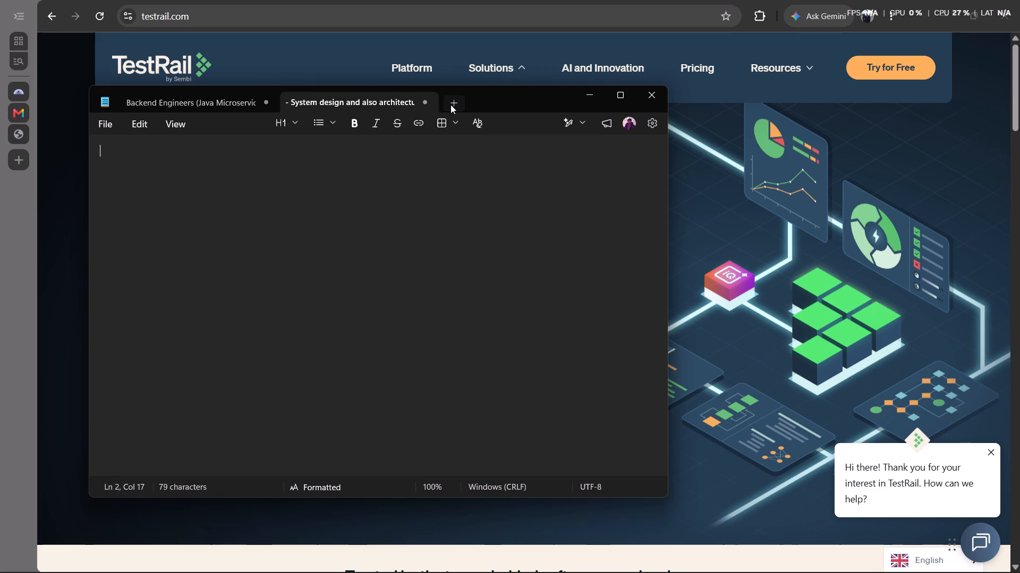
# Write "create test cases" as the first line of the new note.
pyautogui.write('creaste')
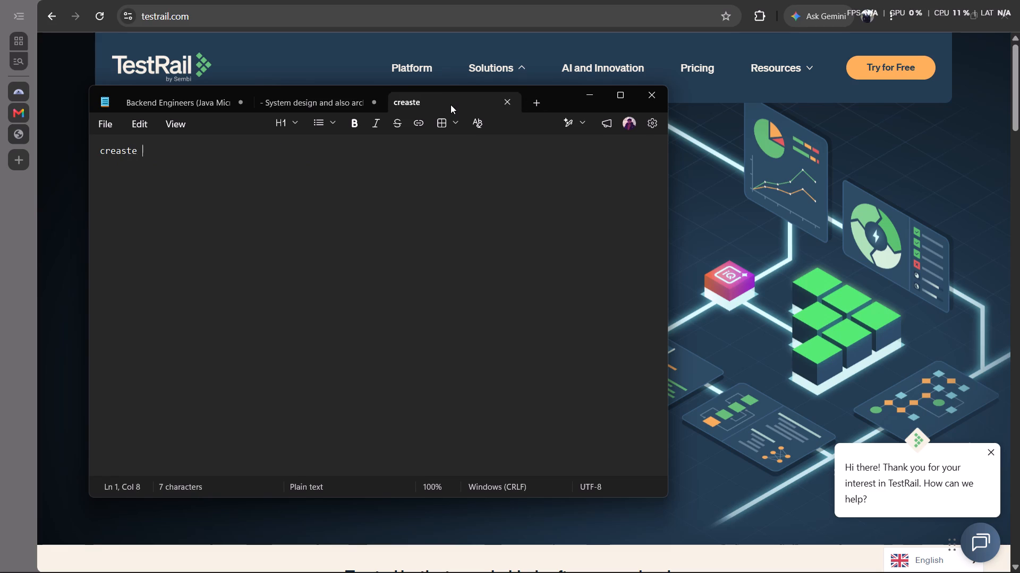
pyautogui.press('space')
pyautogui.press('BackSpace')
pyautogui.press('BackSpace')
pyautogui.press('BackSpace')
pyautogui.press('BackSpace')
pyautogui.press('BackSpace')
pyautogui.write('te te')
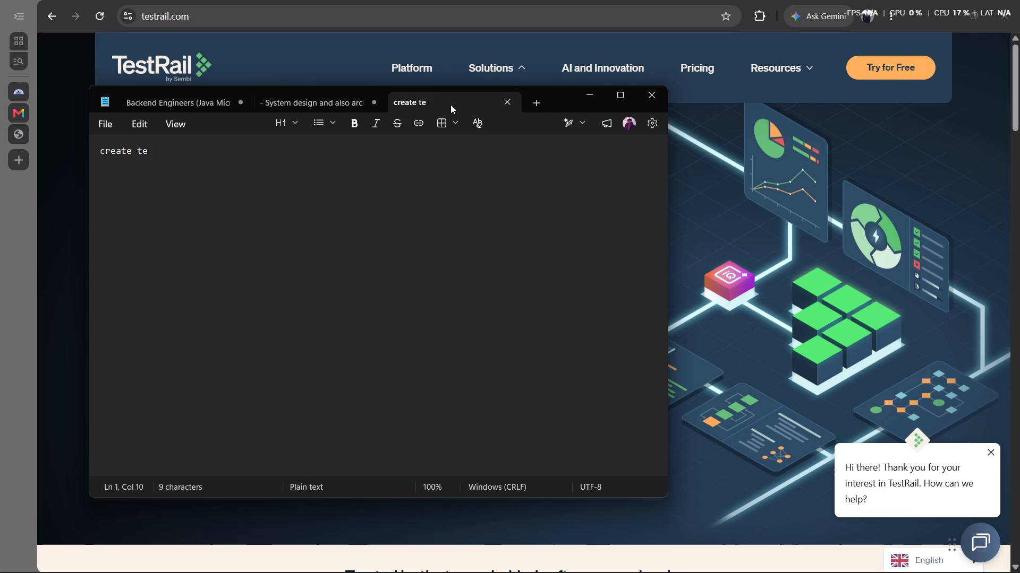
pyautogui.press('BackSpace')
pyautogui.write('st')
pyautogui.press('BackSpace')
pyautogui.press('BackSpace')
pyautogui.write('est cases')
pyautogui.press('space')
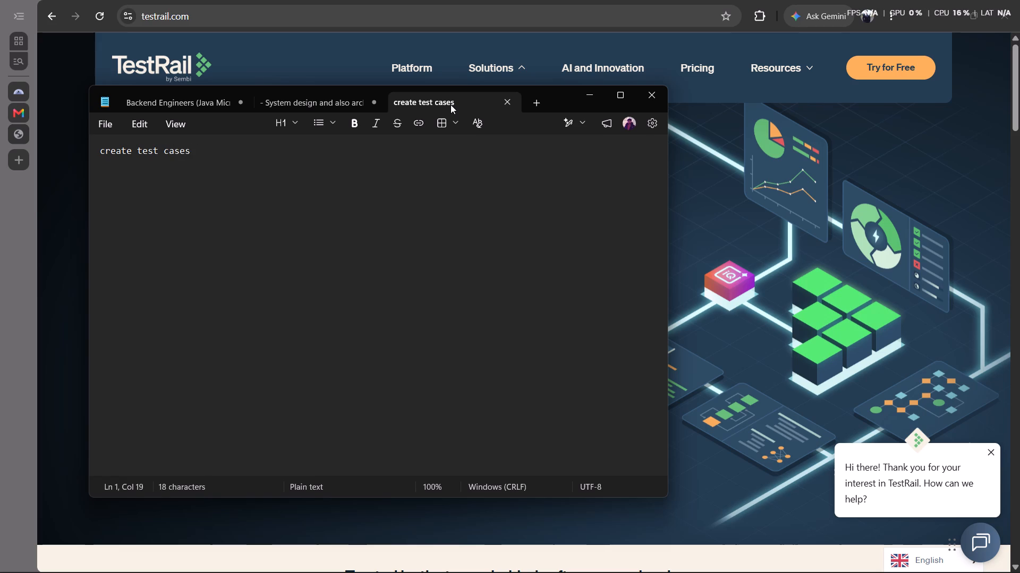
# On a second line, write "for speed dail and call history search in the dailer.".
pyautogui.hotkey('shift', 'Return')
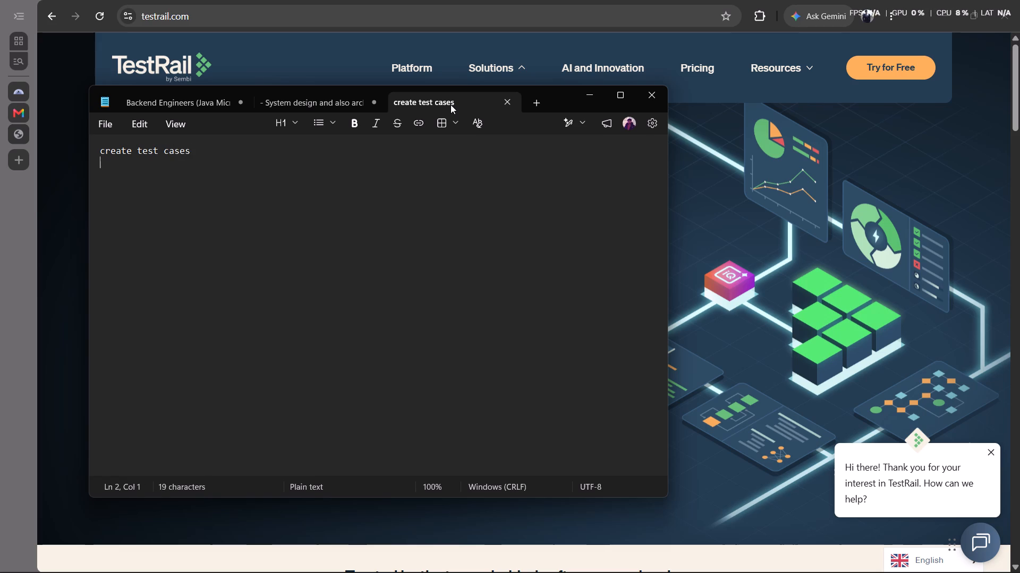
pyautogui.write('for spp')
pyautogui.press('BackSpace')
pyautogui.write('eed')
pyautogui.press('space')
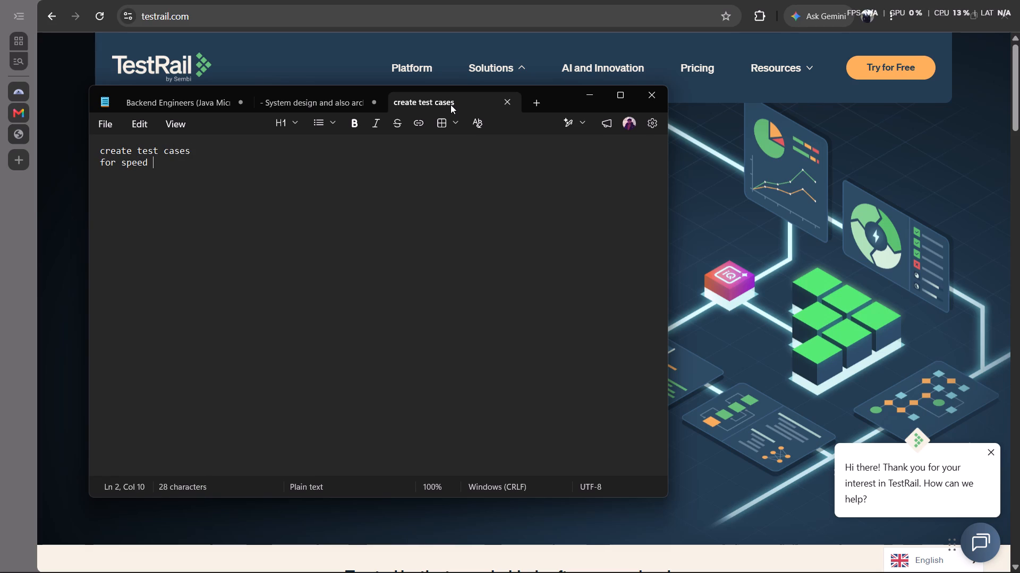
pyautogui.write('dail')
pyautogui.press('space')
pyautogui.write('and call history s')
pyautogui.press('s')
pyautogui.press('BackSpace')
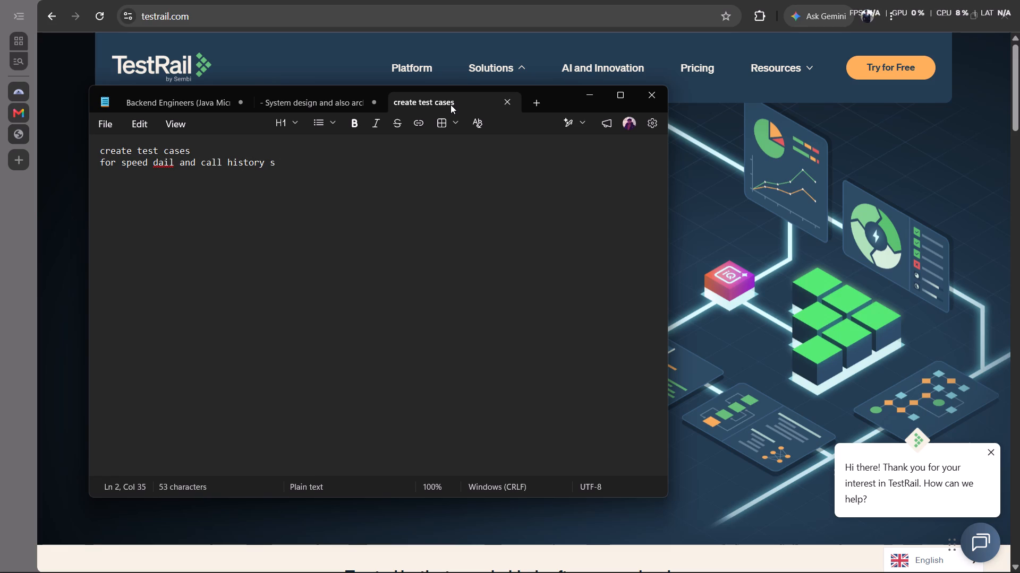
pyautogui.write('earch')
pyautogui.press('space')
pyautogui.press('n')
pyautogui.press('BackSpace')
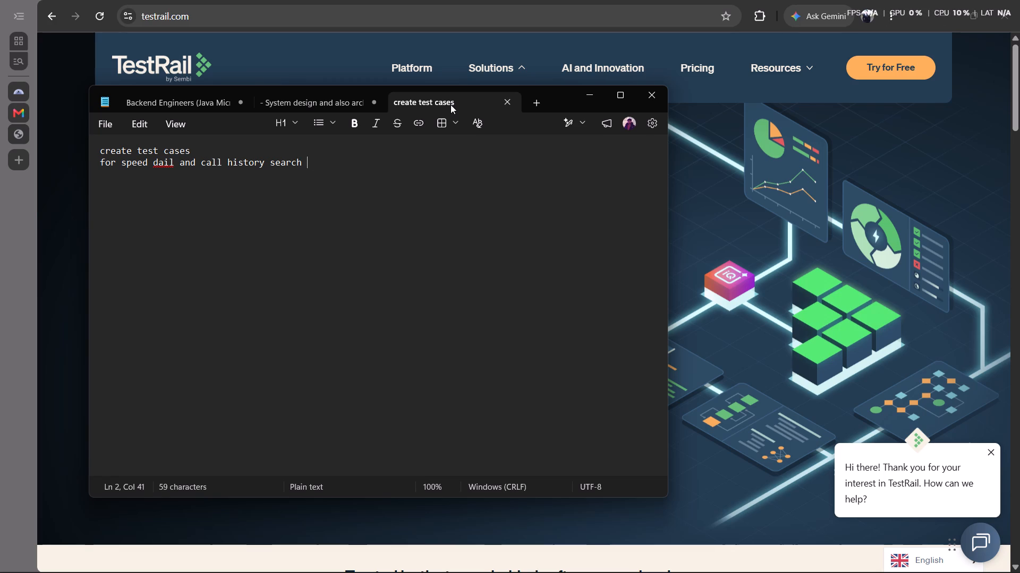
pyautogui.press('n')
pyautogui.press('BackSpace')
pyautogui.write('in the')
pyautogui.press('space')
pyautogui.write('daileer')
pyautogui.press('BackSpace')
pyautogui.press('BackSpace')
pyautogui.press('r')
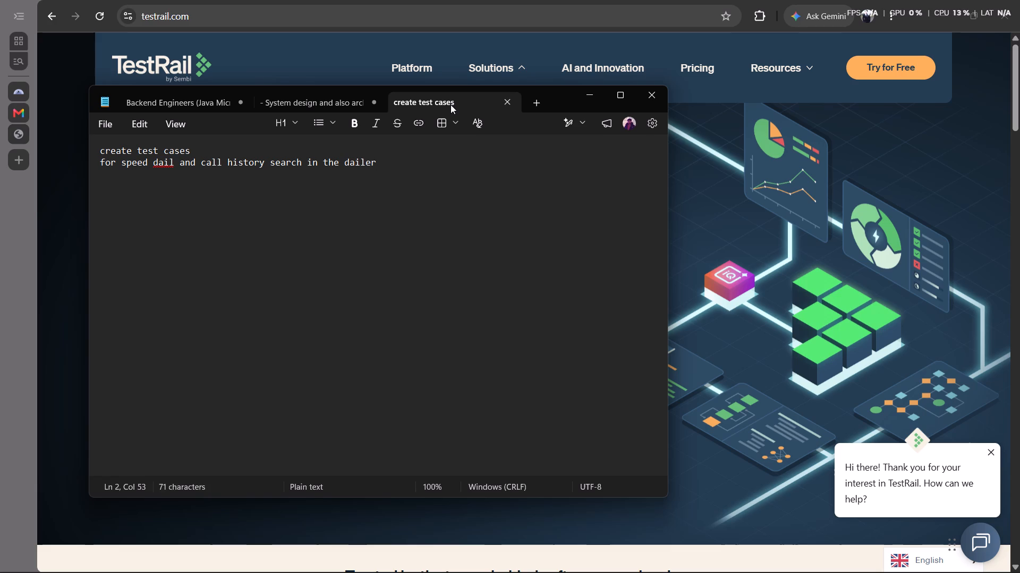
pyautogui.press('space')
pyautogui.press('BackSpace')
pyautogui.write('.')
pyautogui.press('space')
pyautogui.press('Return')
pyautogui.press('BackSpace')
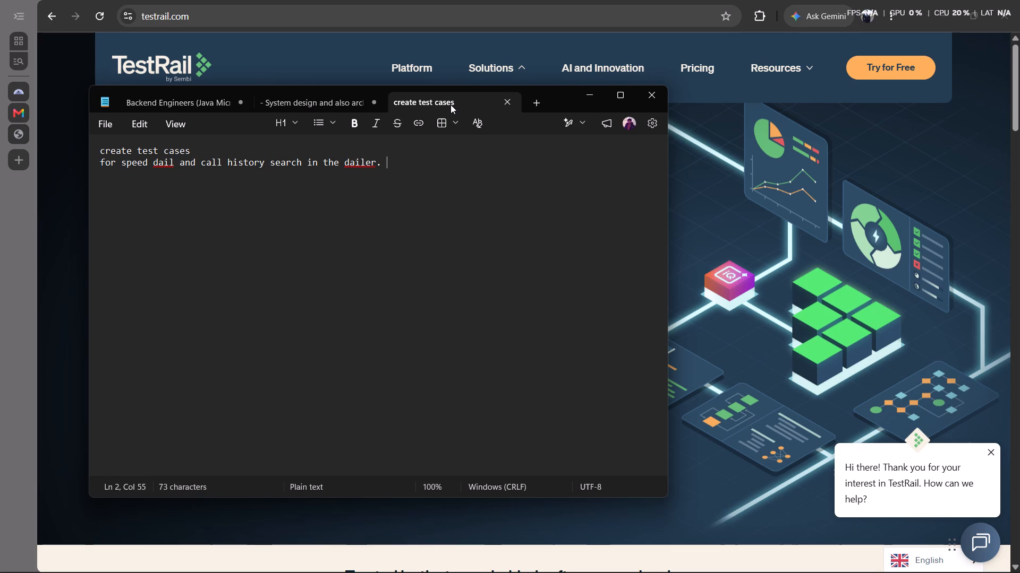
# Continue the second line with "Provide preconditions, boundary value, boundry test".
pyautogui.write('Provide')
pyautogui.press('space')
pyautogui.write('precon')
pyautogui.write('ditions')
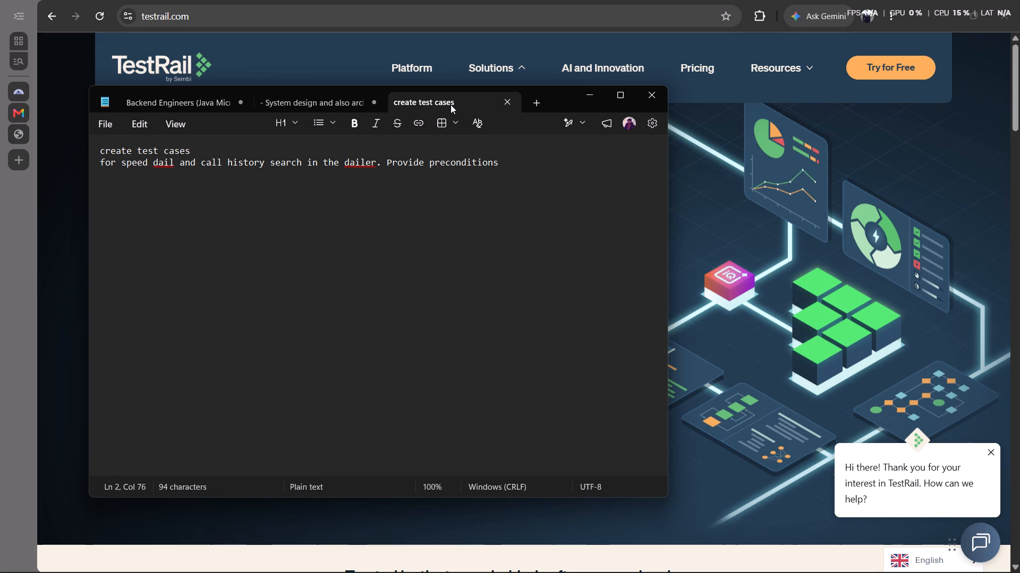
pyautogui.press('space')
pyautogui.press('BackSpace')
pyautogui.write(',')
pyautogui.press('space')
pyautogui.write('boundary')
pyautogui.press('space')
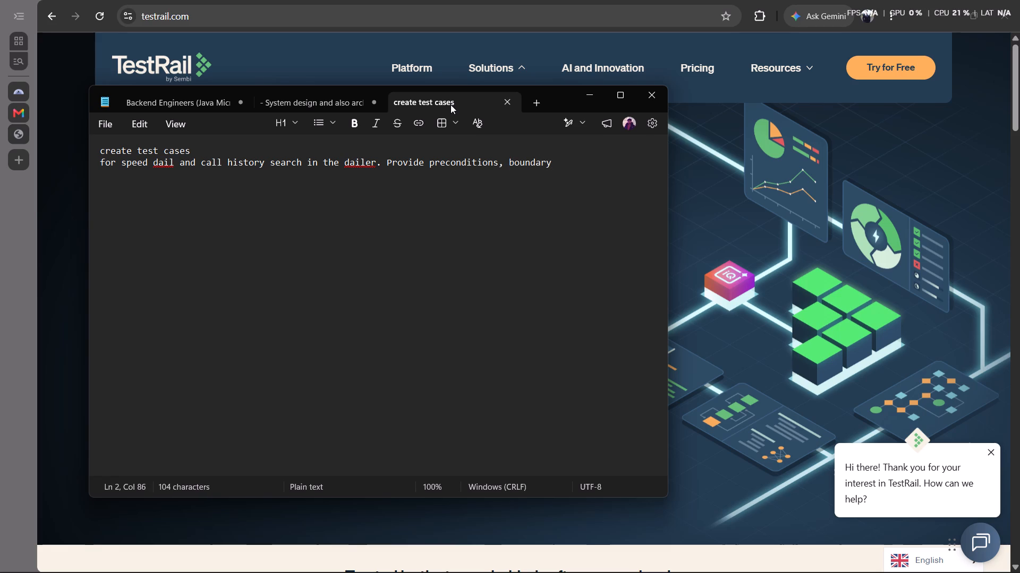
pyautogui.write('value')
pyautogui.press('.')
pyautogui.press('BackSpace')
pyautogui.write(',')
pyautogui.press('space')
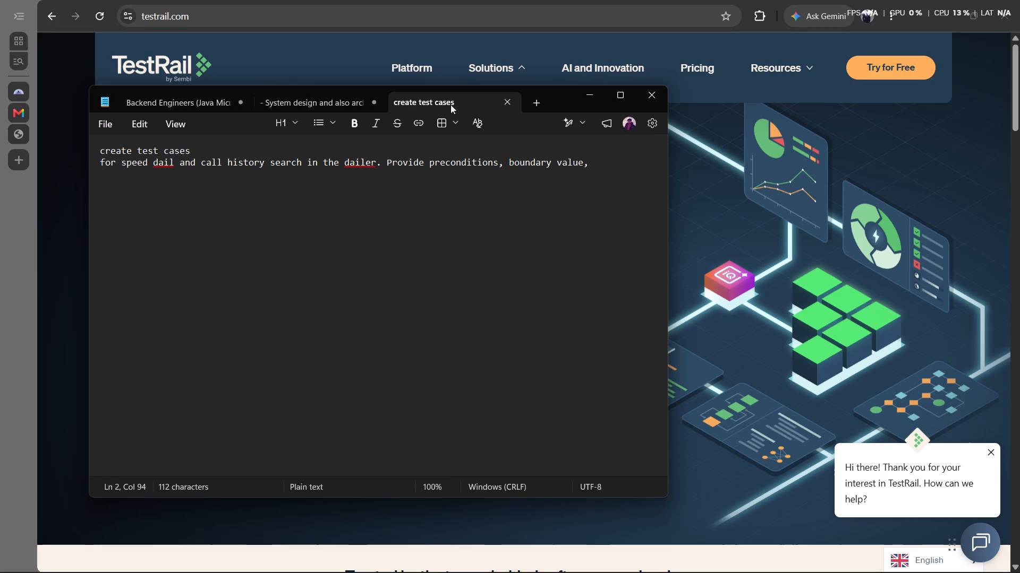
pyautogui.write('boundry test')
pyautogui.press('space')
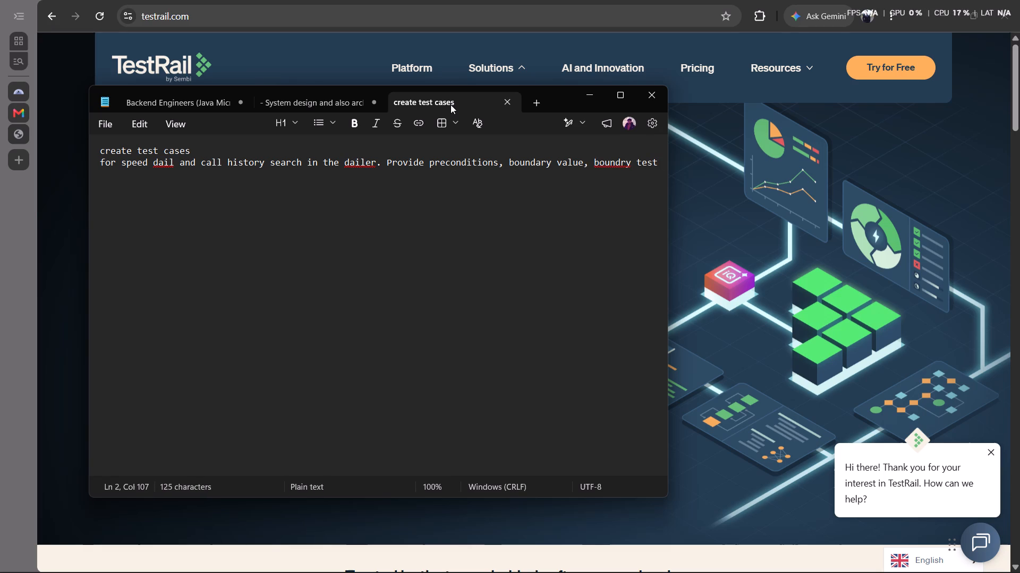
# Add the bracketed boundary examples "[ empty history , maximum history entries]" after "boundry test".
pyautogui.write('empty')
pyautogui.press('Right')
pyautogui.press('space')
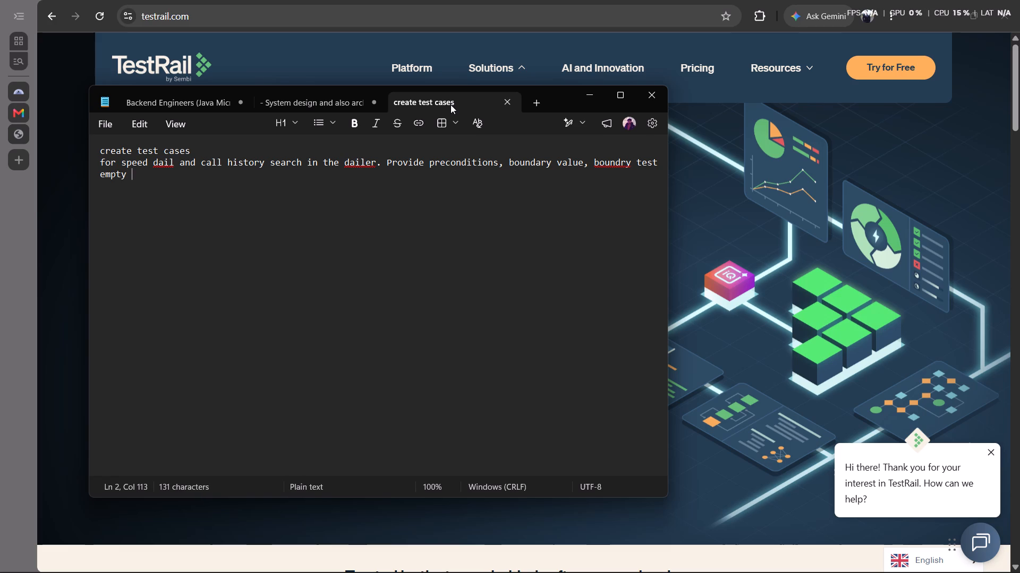
pyautogui.press('BackSpace')
pyautogui.press('BackSpace')
pyautogui.press('BackSpace')
pyautogui.press('BackSpace')
pyautogui.press('BackSpace')
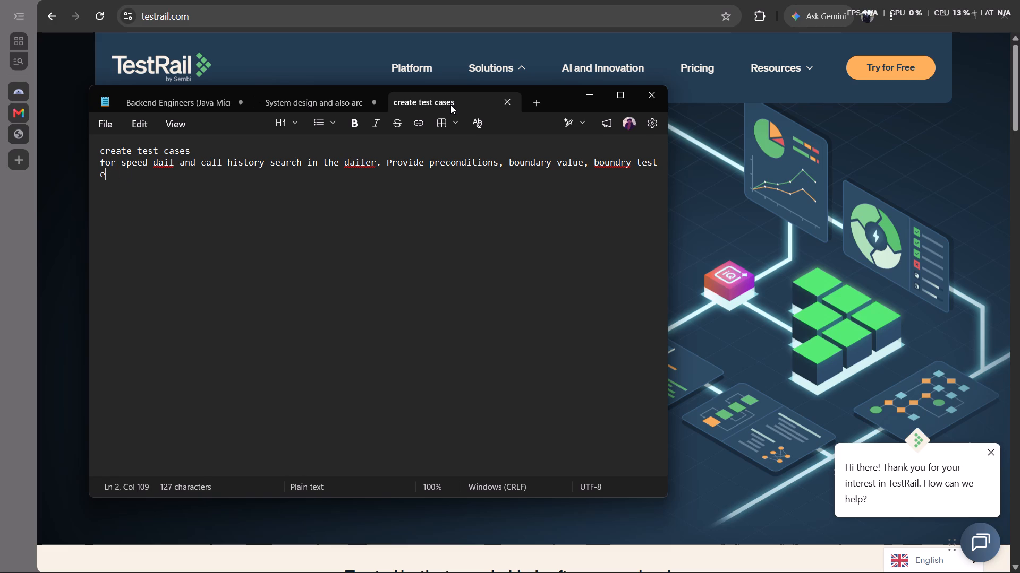
pyautogui.press('BackSpace')
pyautogui.write('[ empty histor')
pyautogui.write('y')
pyautogui.press('space')
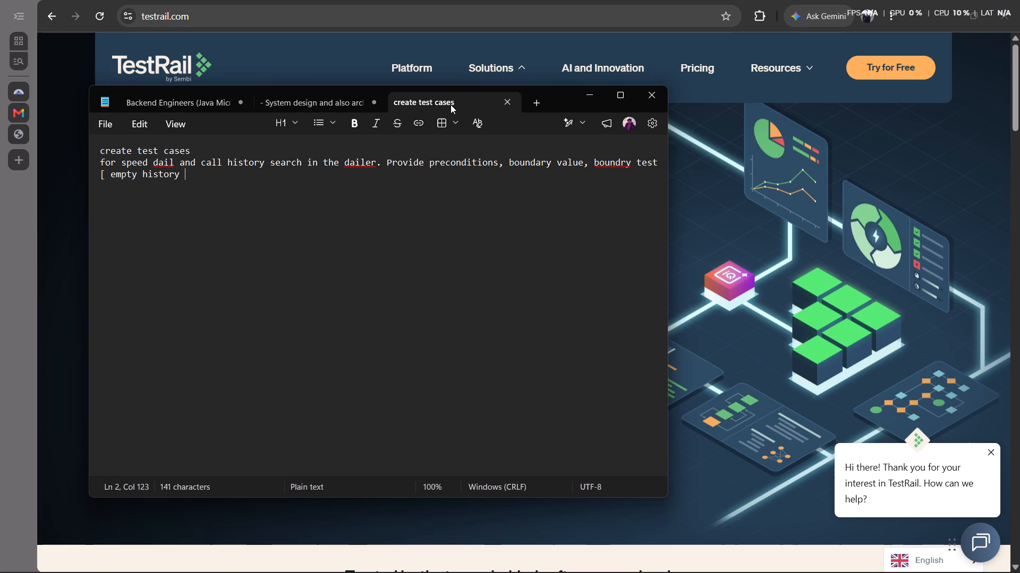
pyautogui.write(', ma')
pyautogui.write('ximu')
pyautogui.press('m')
pyautogui.press('space')
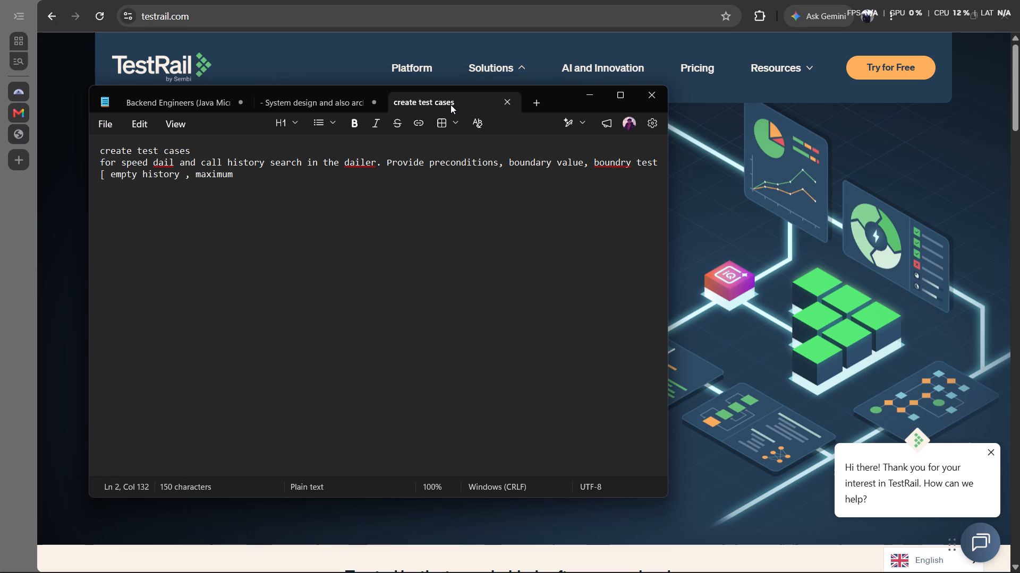
pyautogui.write('history')
pyautogui.press('space')
pyautogui.write('entries')
pyautogui.write(']')
# Finish the requirement text with "and data combinations" followed directly by "use testrail".
pyautogui.press('space')
pyautogui.write('and a')
pyautogui.press('BackSpace')
pyautogui.write('data combinations')
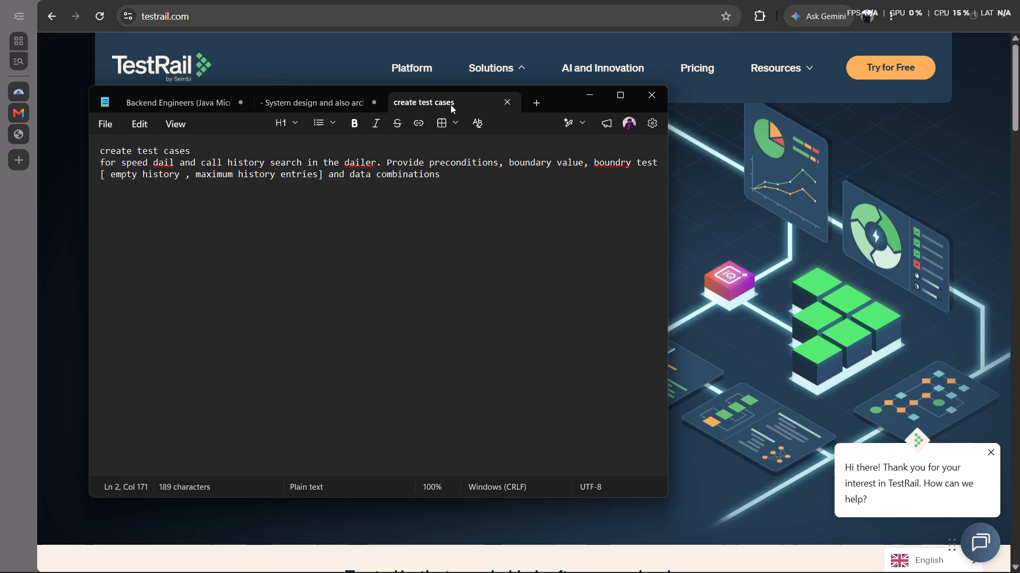
pyautogui.write('use tes')
pyautogui.write('trail')
pyautogui.press('space')
pyautogui.write('wr')
pyautogui.press('BackSpace')
pyautogui.press('BackSpace')
pyautogui.press('BackSpace')
# Below the requirement text, leave a blank line and add "write 4 pass and 4 fail test cases".
pyautogui.hotkey('shift', 'Return')
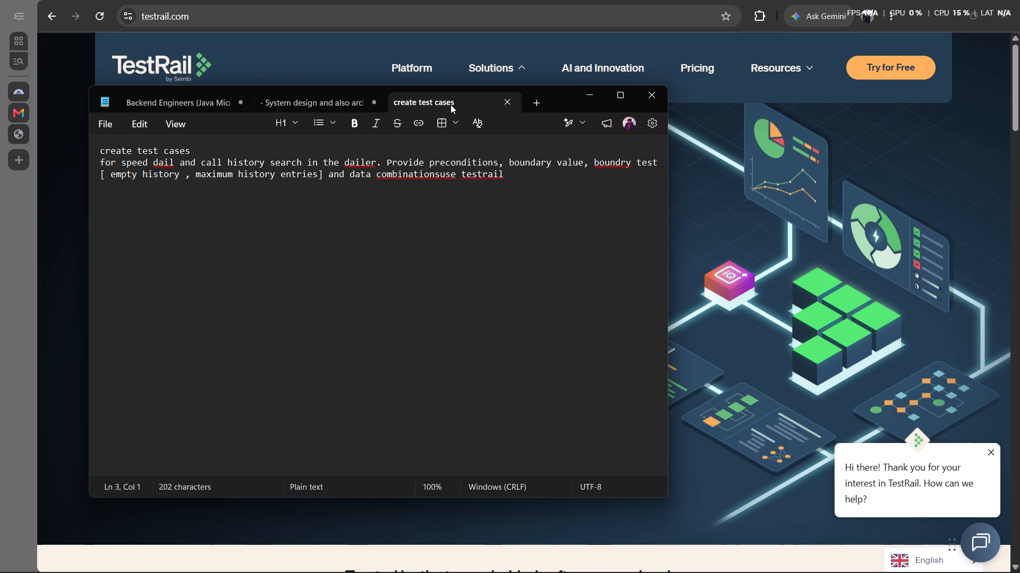
pyautogui.hotkey('shift', 'Return')
pyautogui.write('write')
pyautogui.press('space')
pyautogui.write('4')
pyautogui.press('space')
pyautogui.write('padd')
pyautogui.press('BackSpace')
pyautogui.press('BackSpace')
pyautogui.press('d')
pyautogui.press('BackSpace')
pyautogui.write('ss a')
pyautogui.write('nd')
pyautogui.press('space')
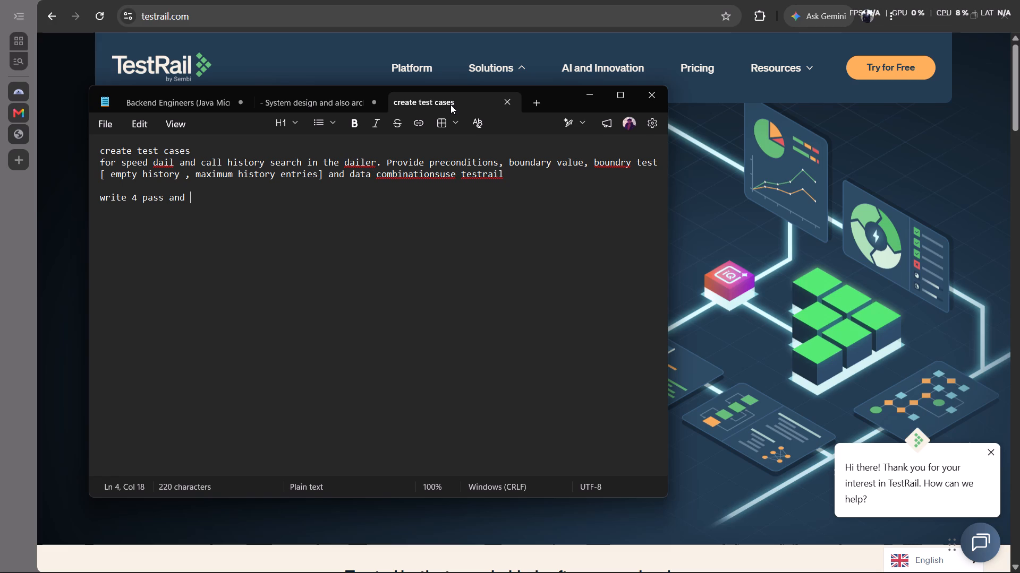
pyautogui.write('4 fail')
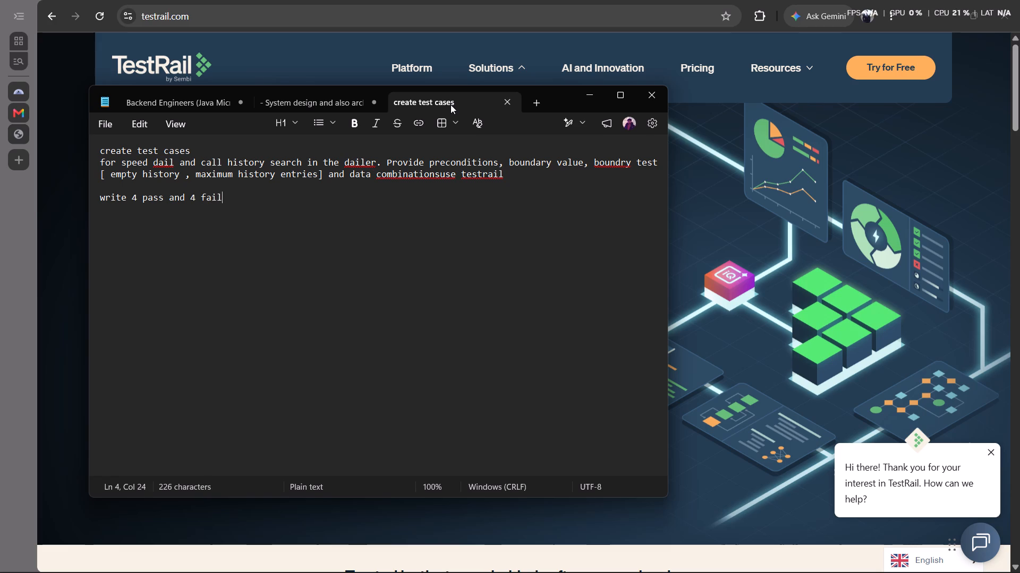
pyautogui.press('space')
pyautogui.write('test')
pyautogui.press('space')
pyautogui.write('case')
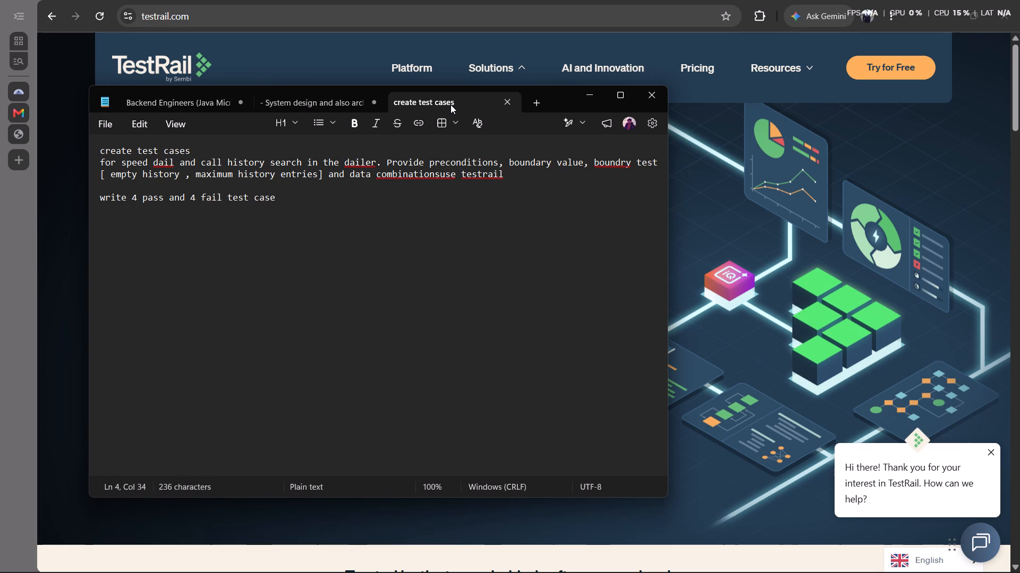
pyautogui.press('s')
# Correct the flagged spellings in the requirement text to "combinations use", "test rail", "boundary", "dialler" and "dial".
pyautogui.rightClick(430, 176)
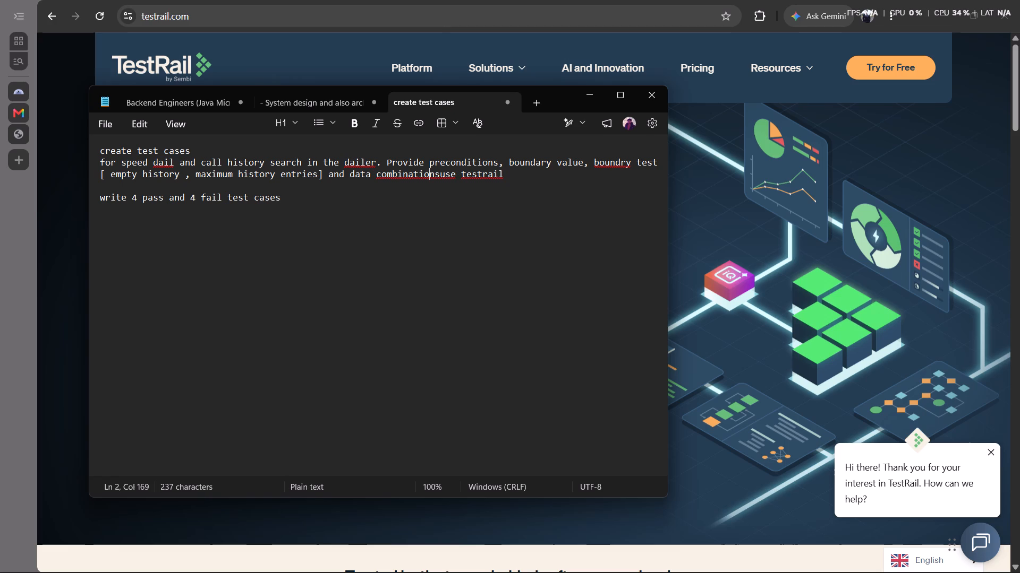
pyautogui.click(528, 190)
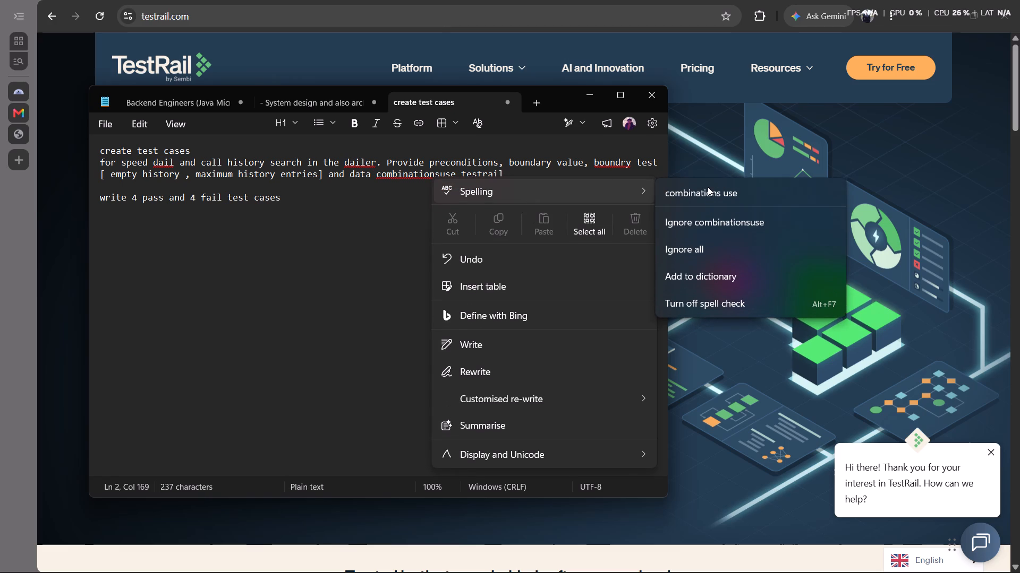
pyautogui.click(708, 187)
pyautogui.click(493, 176)
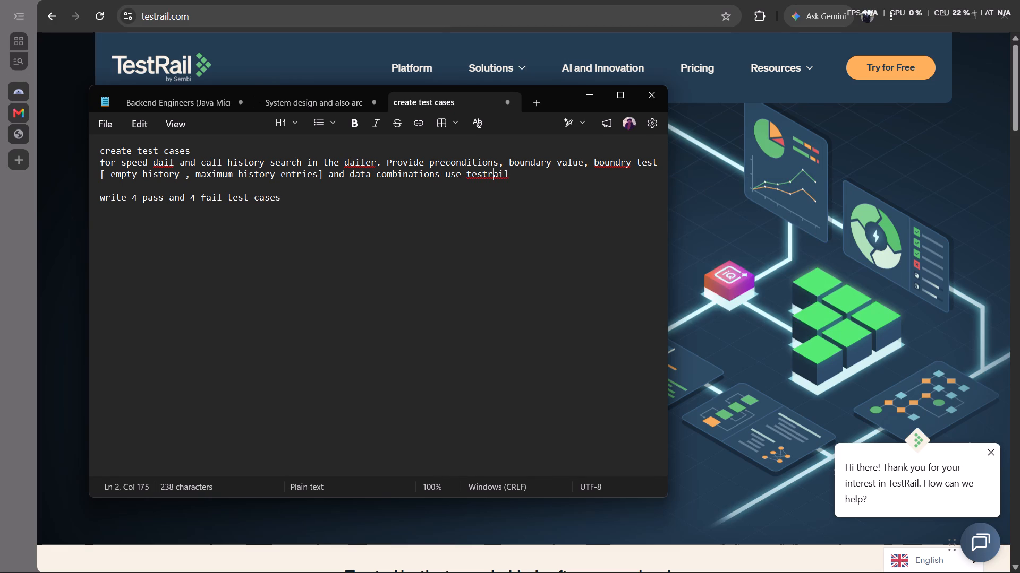
pyautogui.click(493, 176)
pyautogui.click(481, 193)
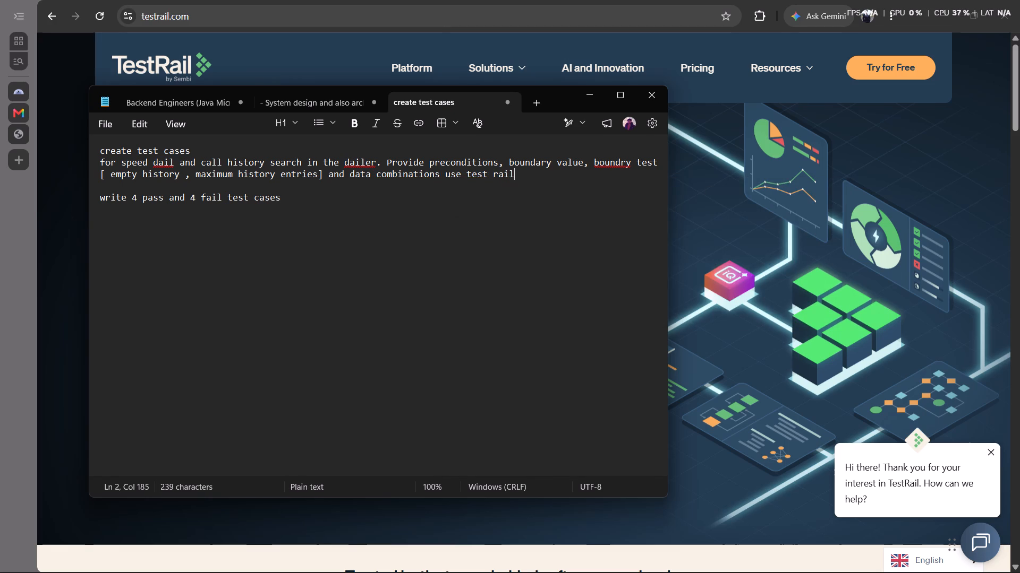
pyautogui.click(607, 163)
pyautogui.click(610, 183)
pyautogui.click(358, 161)
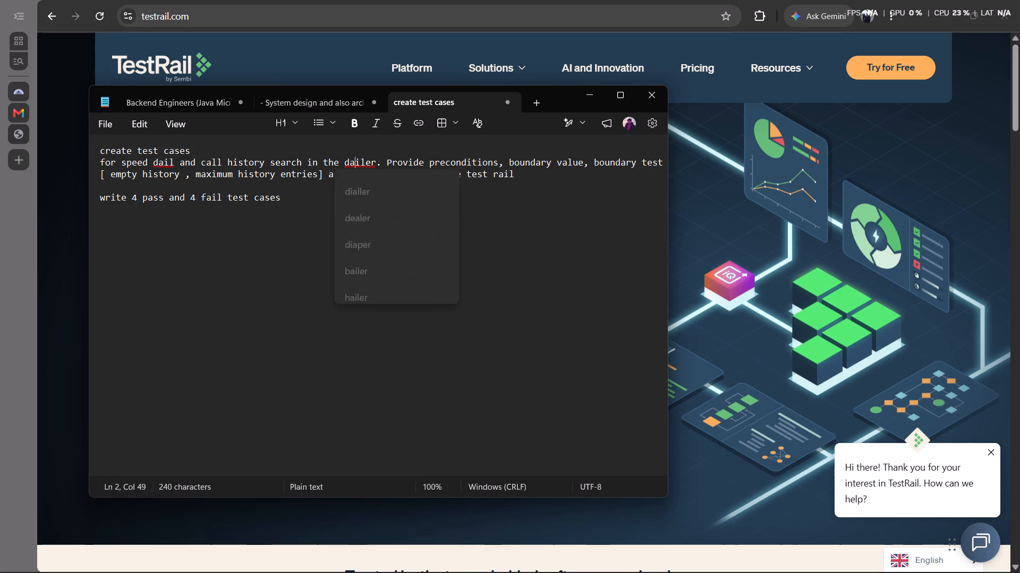
pyautogui.click(385, 186)
pyautogui.click(160, 164)
pyautogui.click(201, 183)
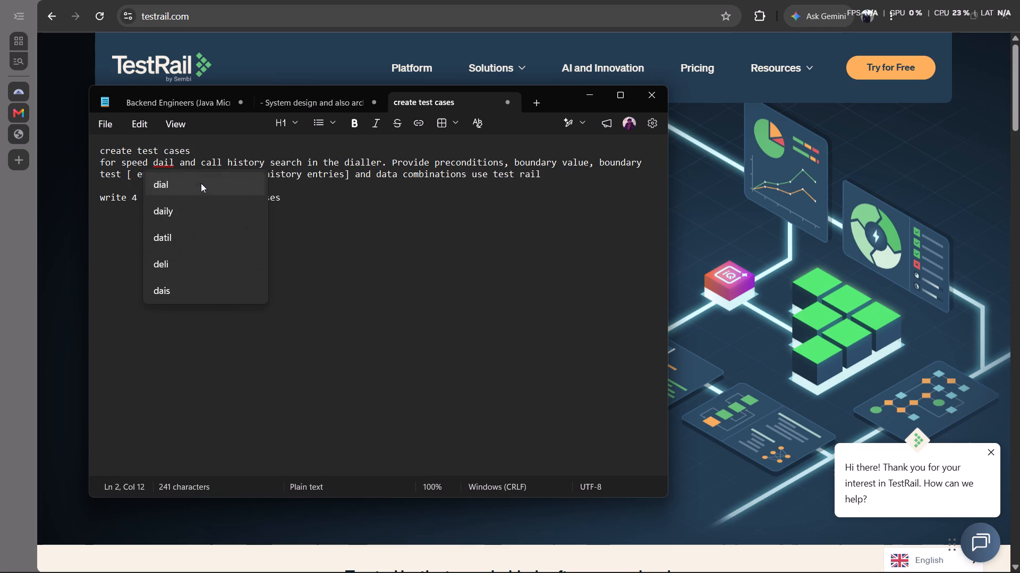
# Add a space before the closing bracket and join the "for speed dial" line onto "create test cases".
pyautogui.click(345, 179)
pyautogui.press('space')
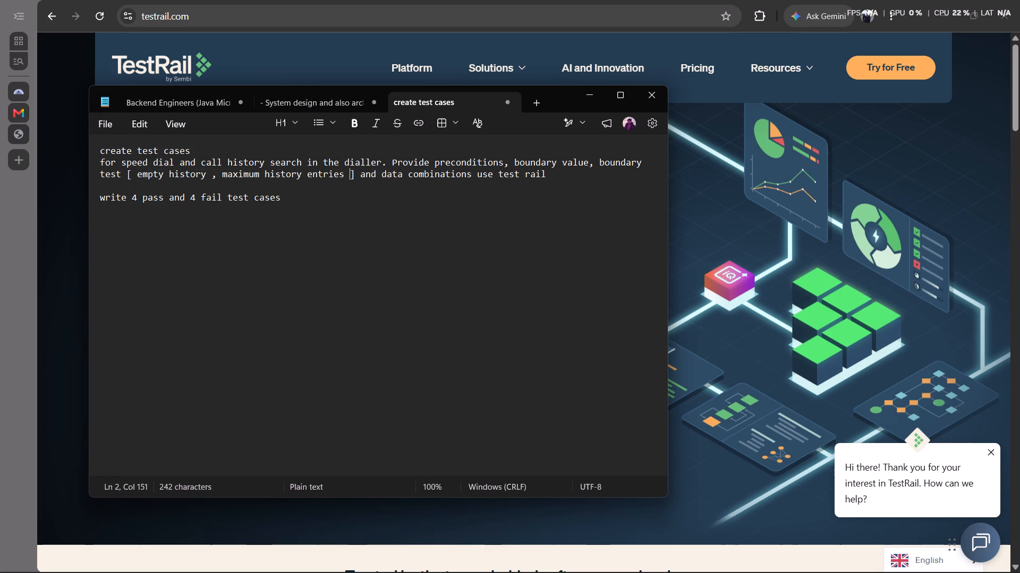
pyautogui.click(97, 164)
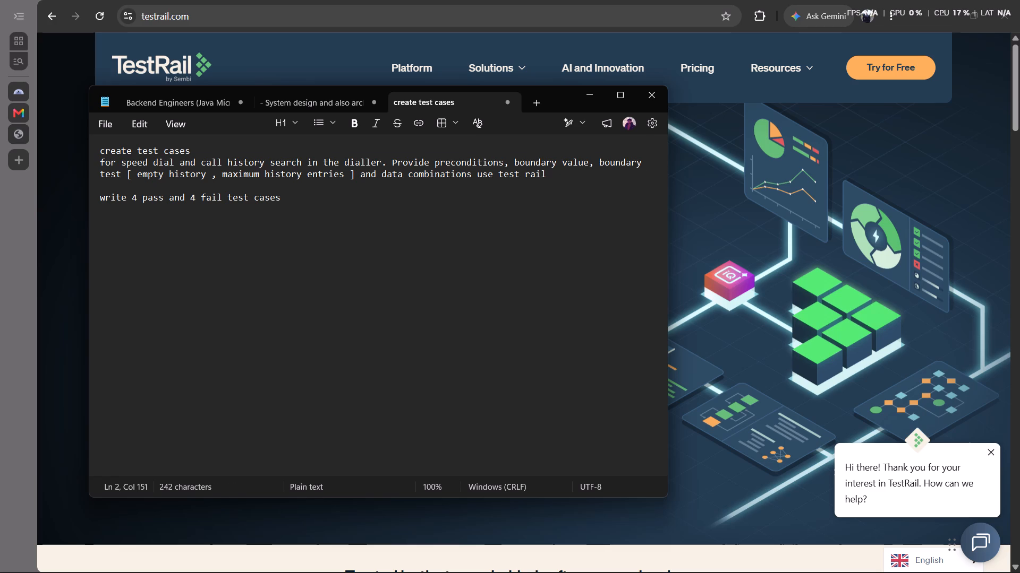
pyautogui.click(107, 163)
pyautogui.click(103, 163)
pyautogui.press('BackSpace')
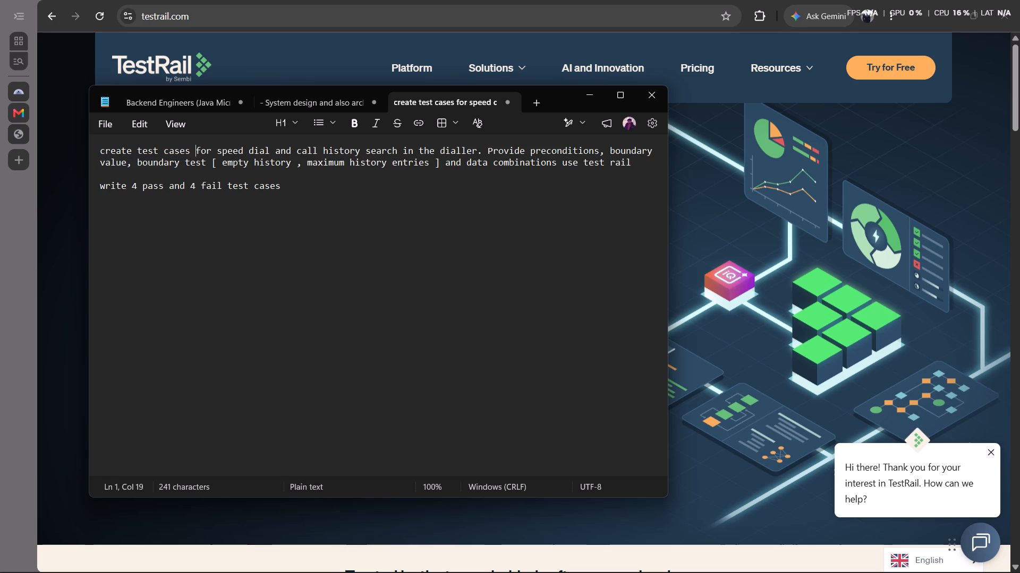
pyautogui.click(316, 187)
# Make room above the requirement text and add the heading "Test Rail" in the Title style.
pyautogui.click(101, 144)
pyautogui.press('Return')
pyautogui.press('Return')
pyautogui.click(125, 142)
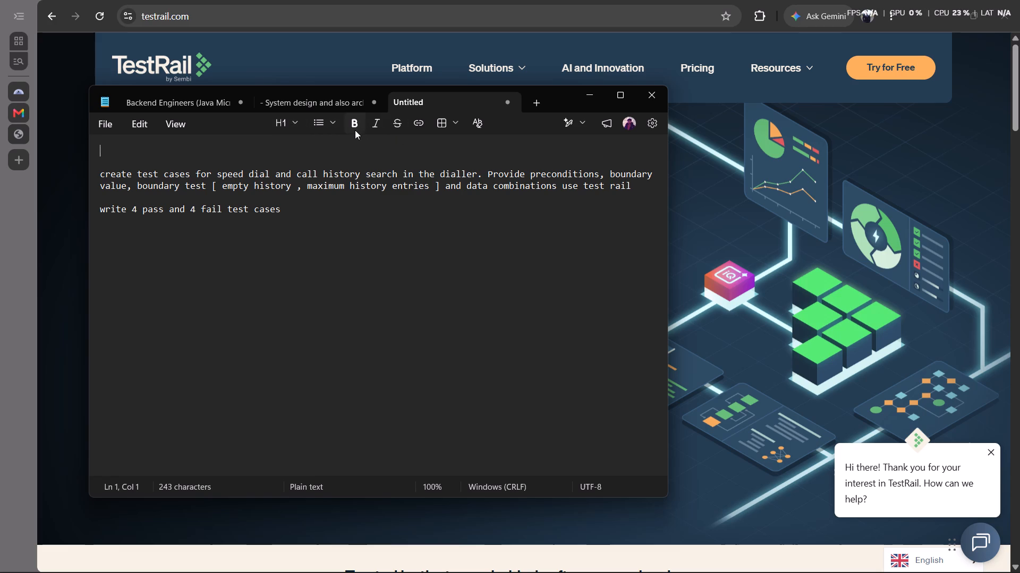
pyautogui.click(283, 126)
pyautogui.click(291, 160)
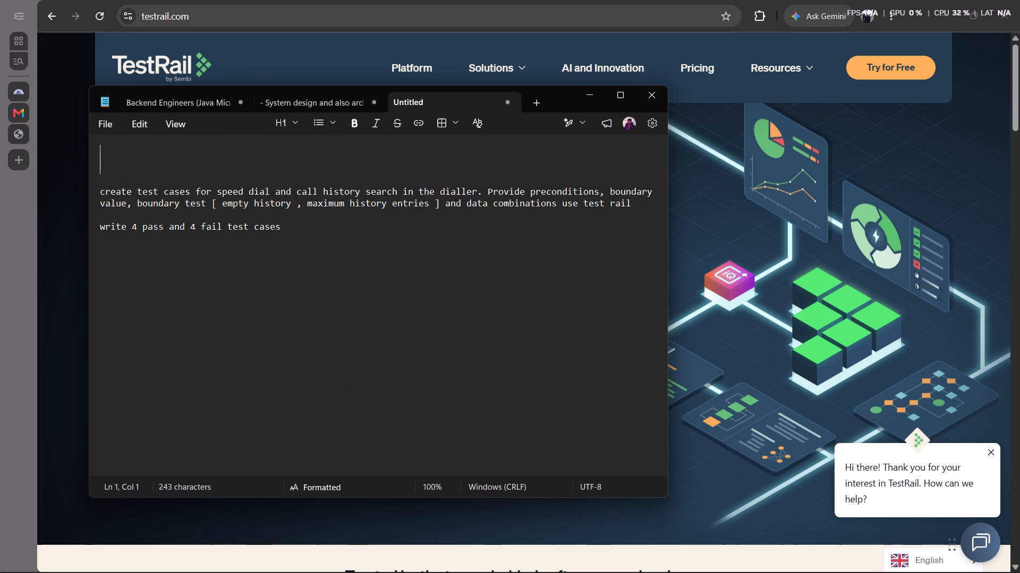
pyautogui.write('Test Rasil')
pyautogui.press('BackSpace')
pyautogui.press('BackSpace')
pyautogui.press('BackSpace')
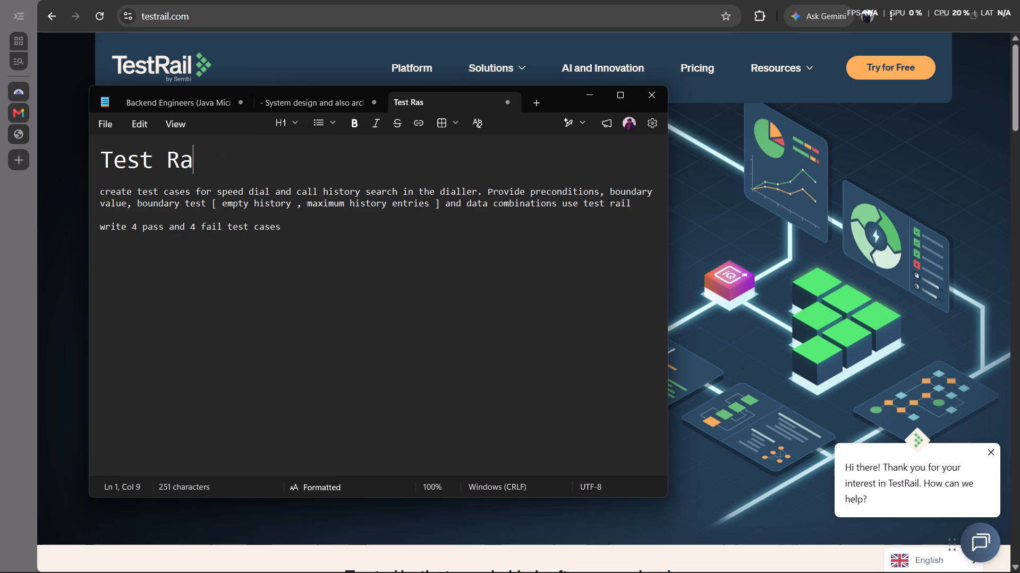
pyautogui.write('il')
# Save the note as a plain text file named Test Rail in the CSE379 folder on the Desktop.
pyautogui.hotkey('ctrl', 's')
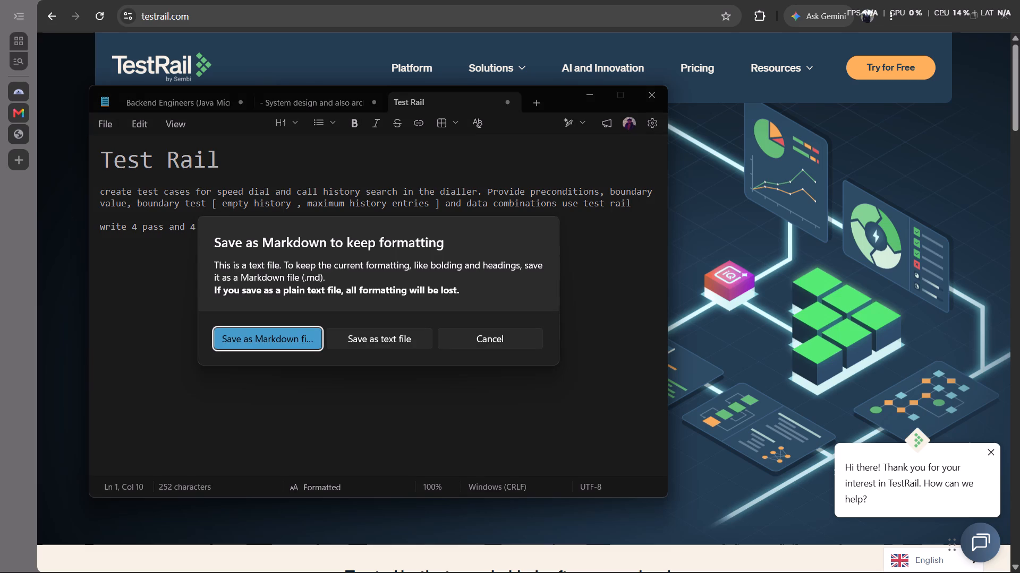
pyautogui.click(373, 344)
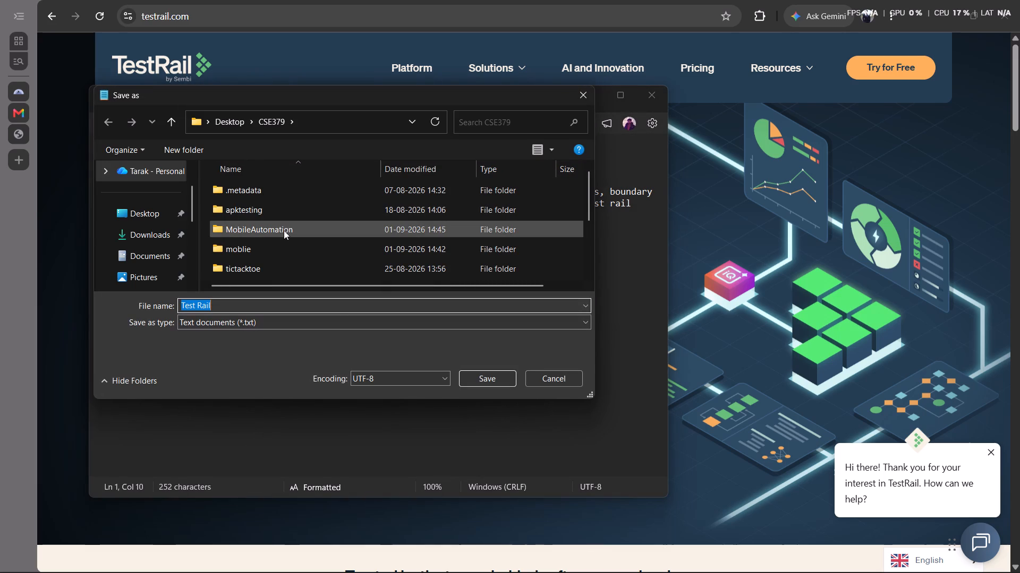
pyautogui.scroll(-1, 284, 230)
pyautogui.scroll(3, 269, 230)
pyautogui.scroll(-11, 348, 230)
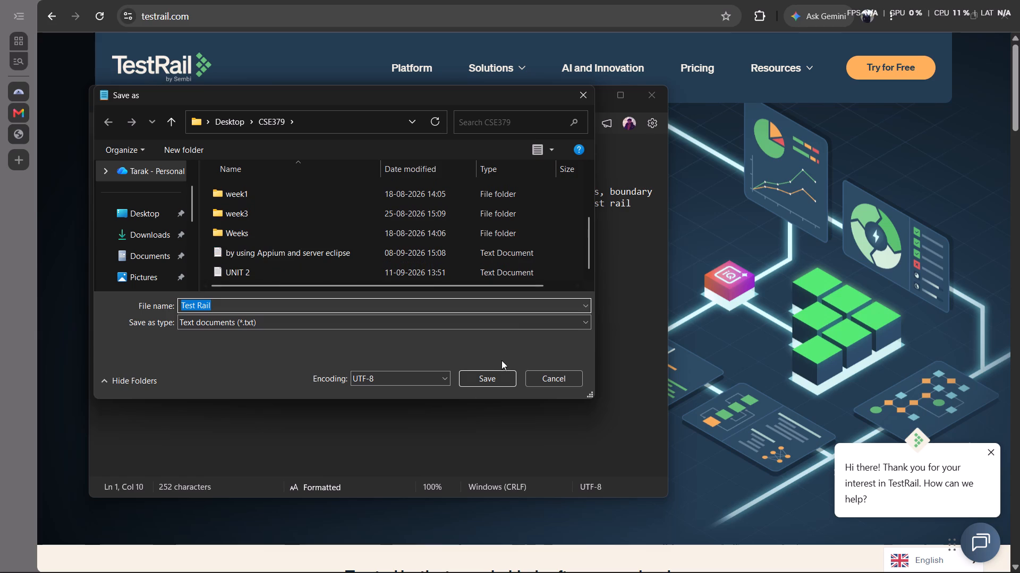
pyautogui.click(490, 376)
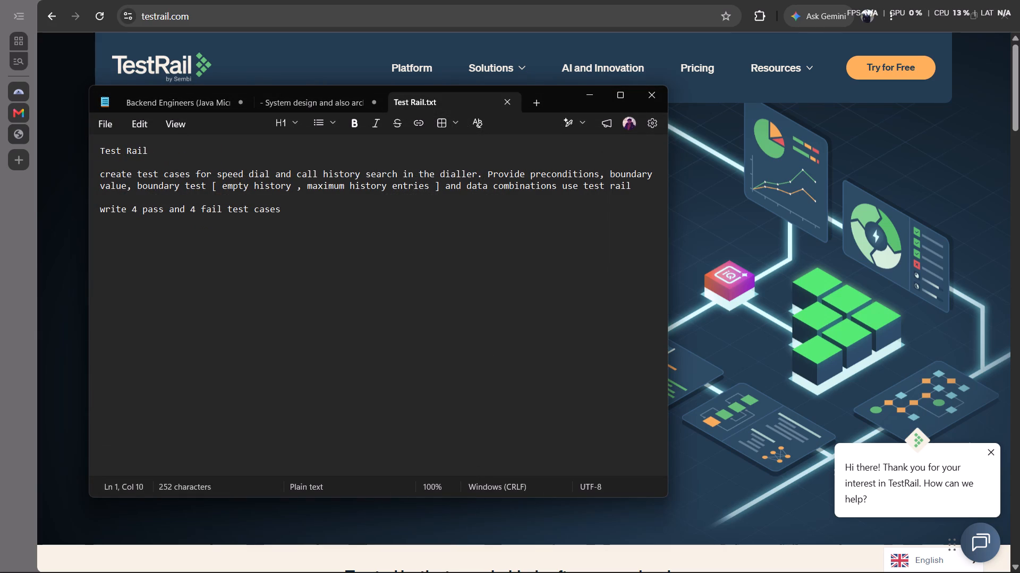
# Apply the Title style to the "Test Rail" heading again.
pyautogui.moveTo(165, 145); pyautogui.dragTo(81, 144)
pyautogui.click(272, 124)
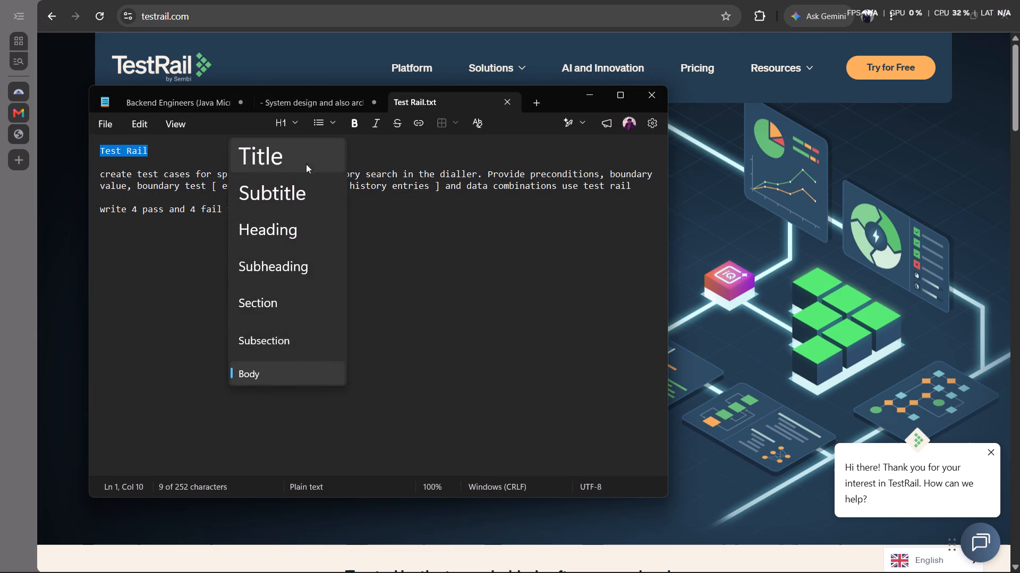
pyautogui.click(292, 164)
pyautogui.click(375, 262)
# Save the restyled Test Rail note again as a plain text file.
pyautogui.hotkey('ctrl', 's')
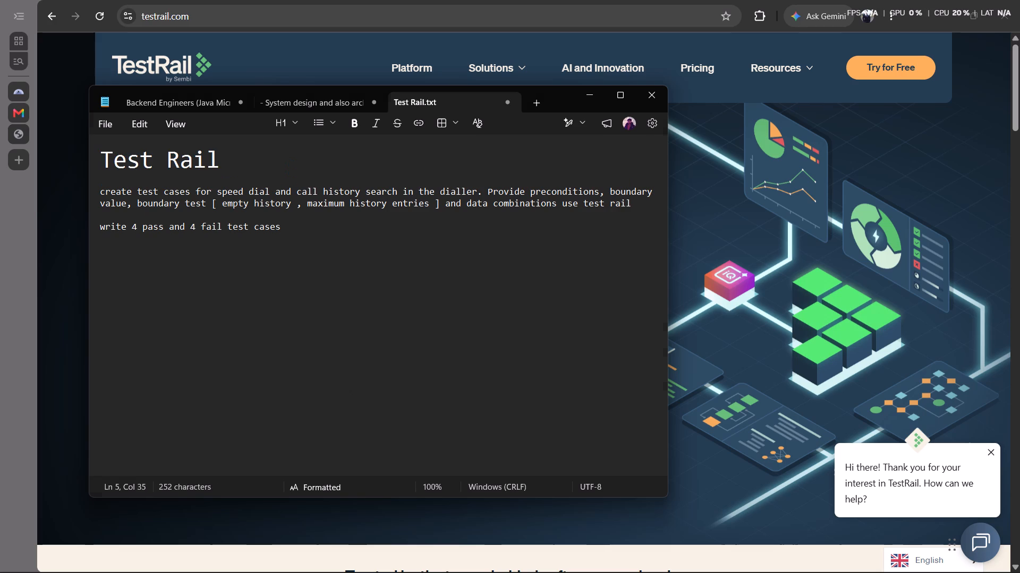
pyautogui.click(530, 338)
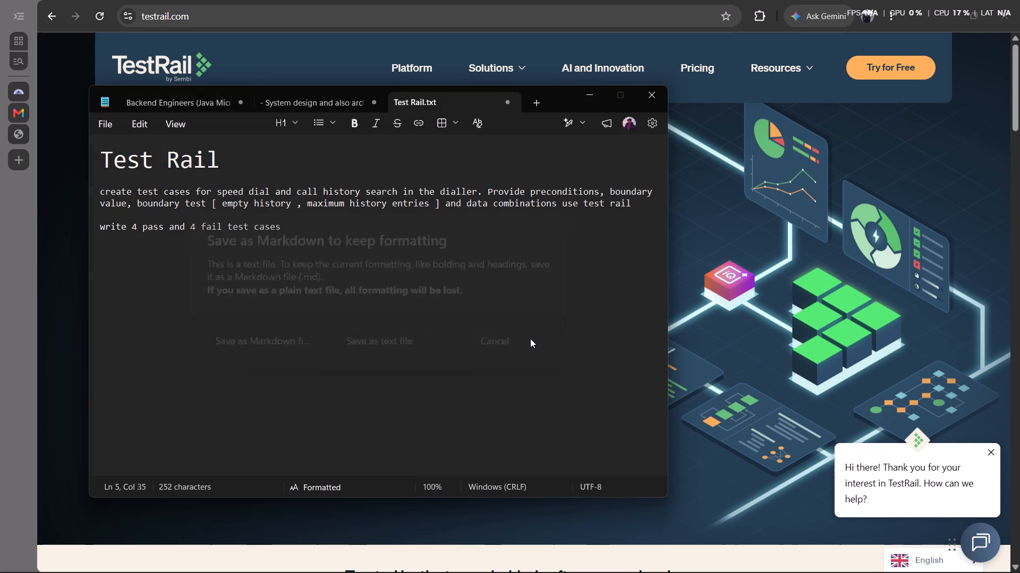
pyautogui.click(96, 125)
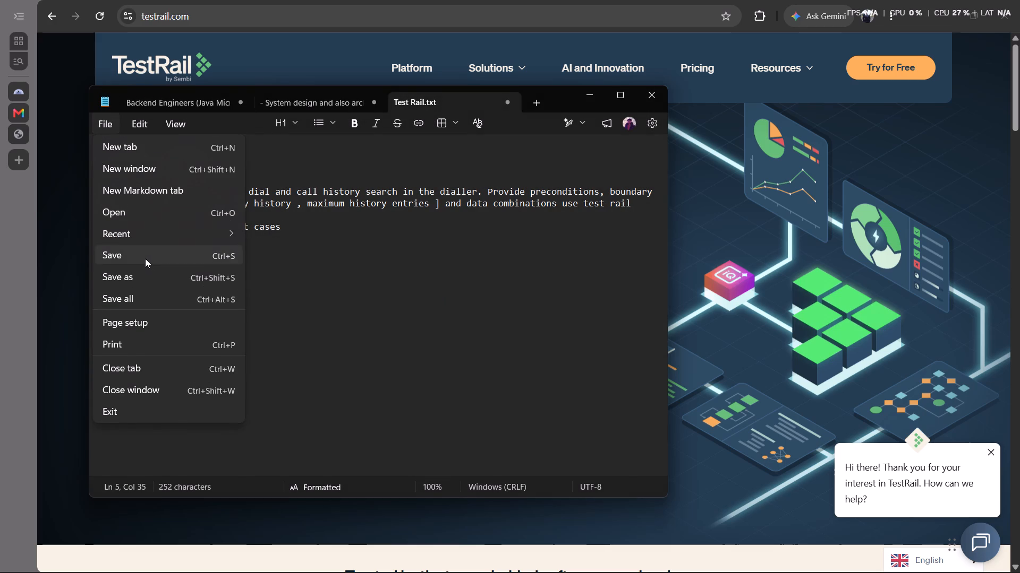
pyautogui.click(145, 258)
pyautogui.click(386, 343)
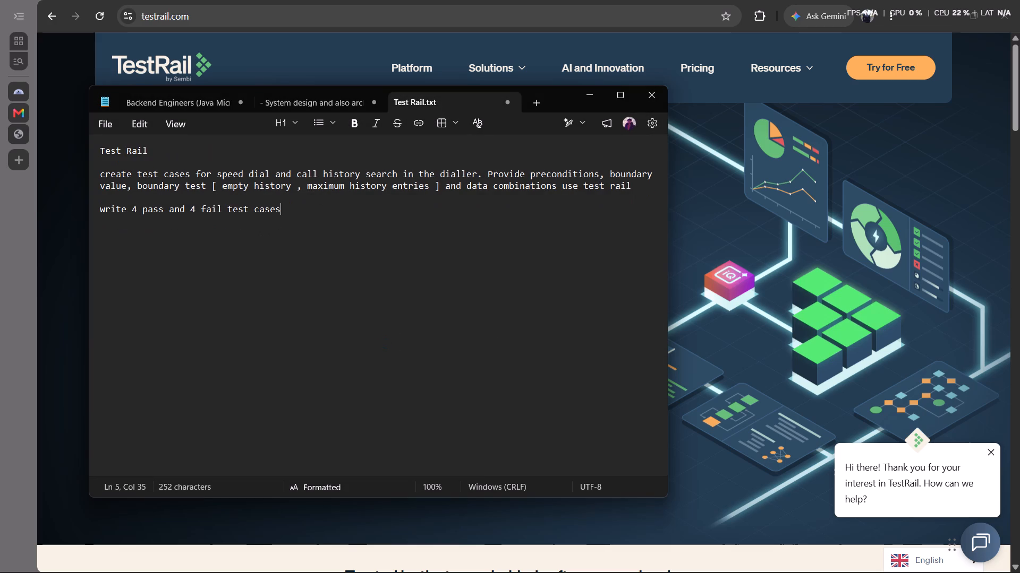
# Look through the other open notes and close the "Backend Engineers (Java Microservices)" note without saving it.
pyautogui.click(309, 99)
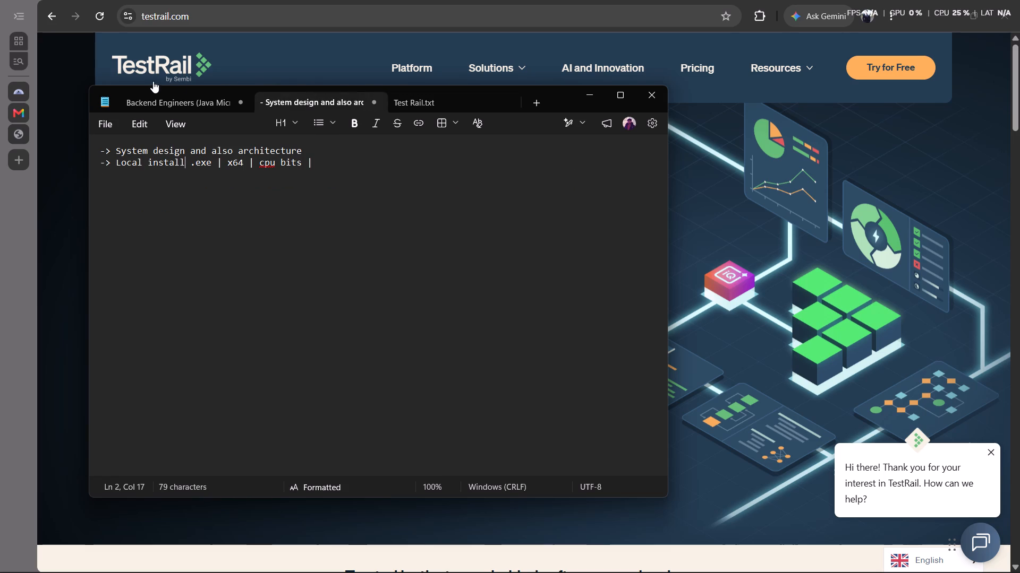
pyautogui.click(149, 91)
pyautogui.scroll(-10, 258, 236)
pyautogui.scroll(7, 258, 236)
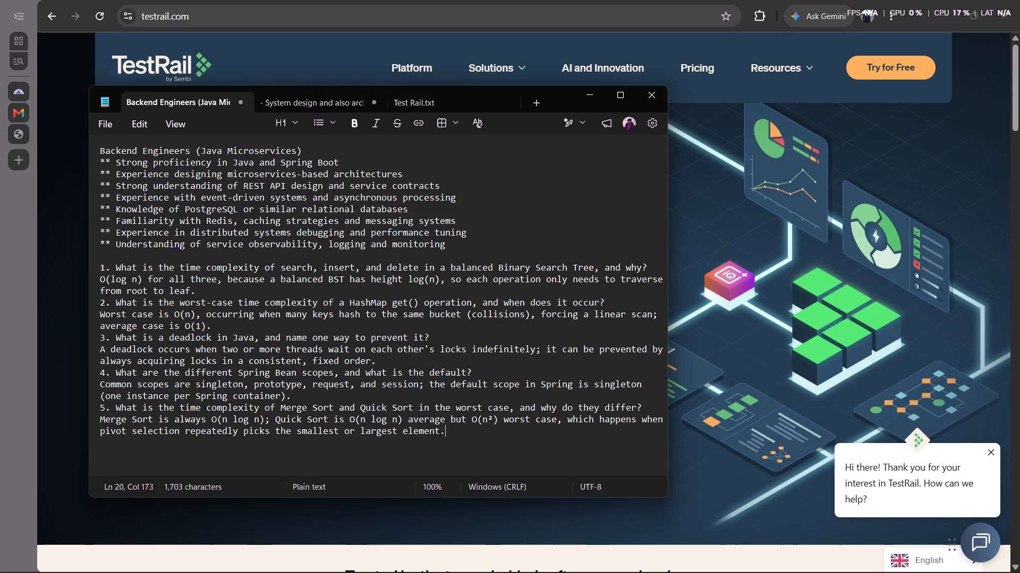
pyautogui.click(239, 99)
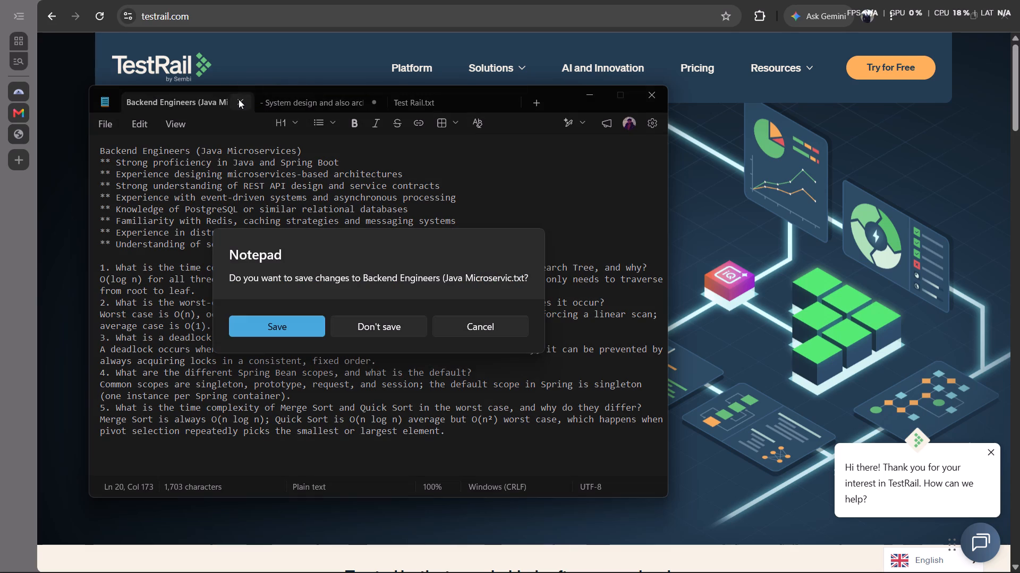
pyautogui.click(392, 331)
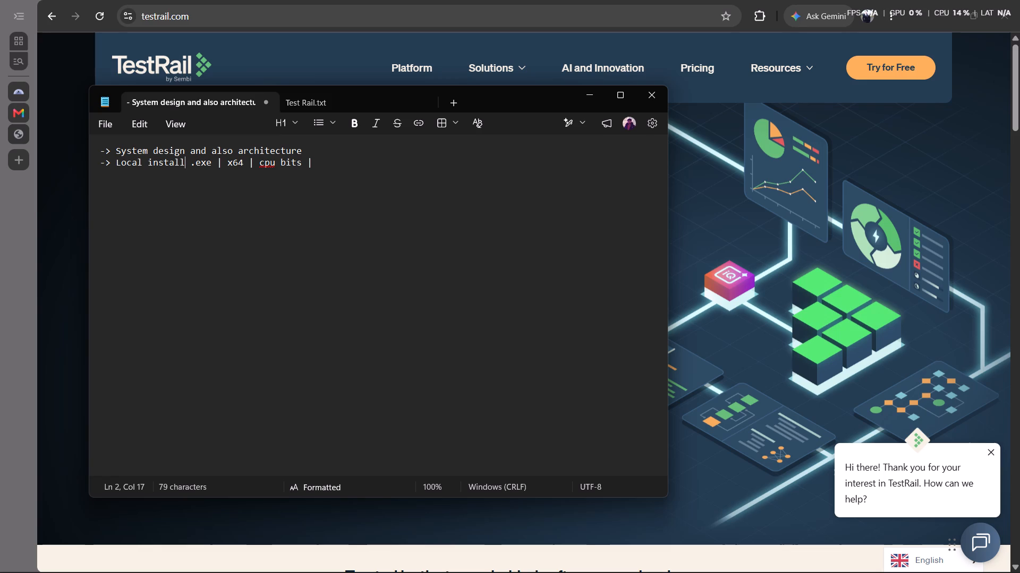
# Switch back to the TestRail website in the browser.
pyautogui.click(836, 222)
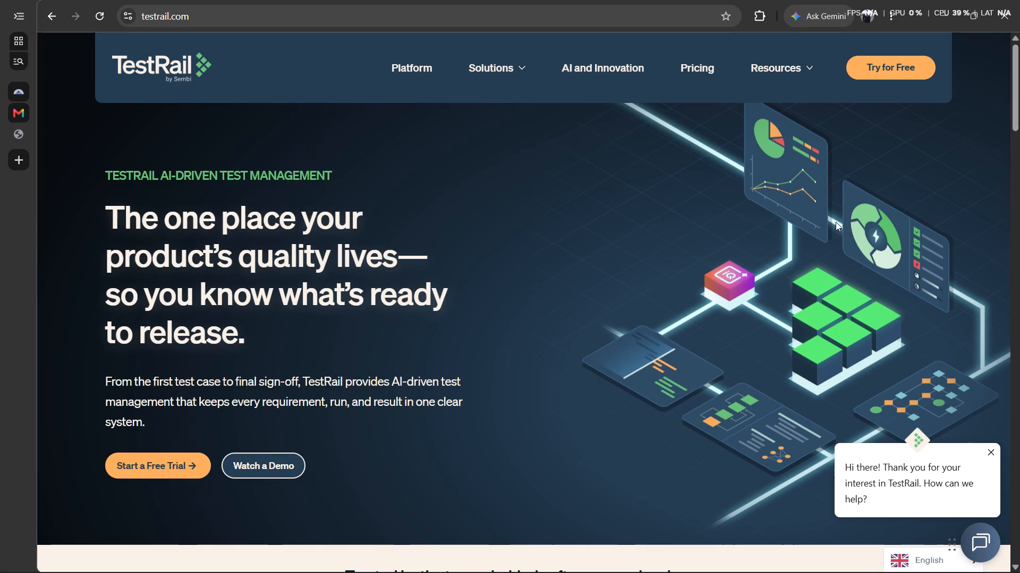
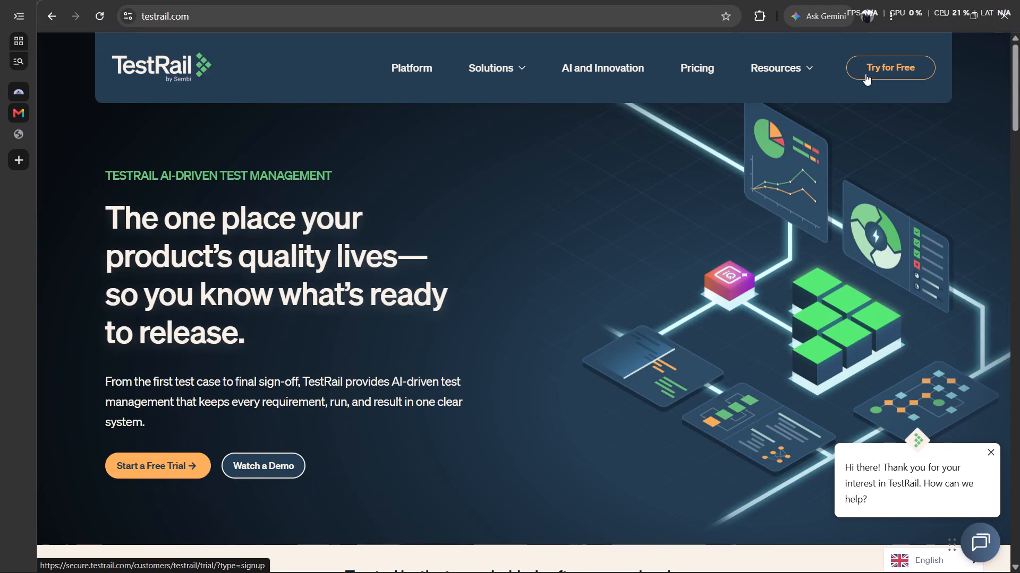
# Open the TestRail free trial sign-up page.
pyautogui.click(865, 74)
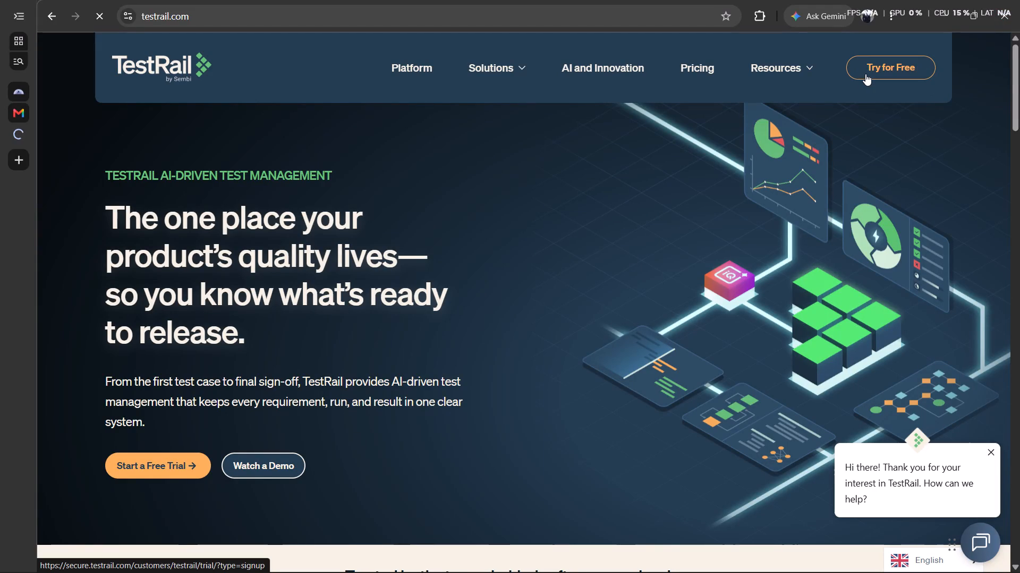
pyautogui.scroll(-6, 829, 341)
pyautogui.scroll(7, 829, 341)
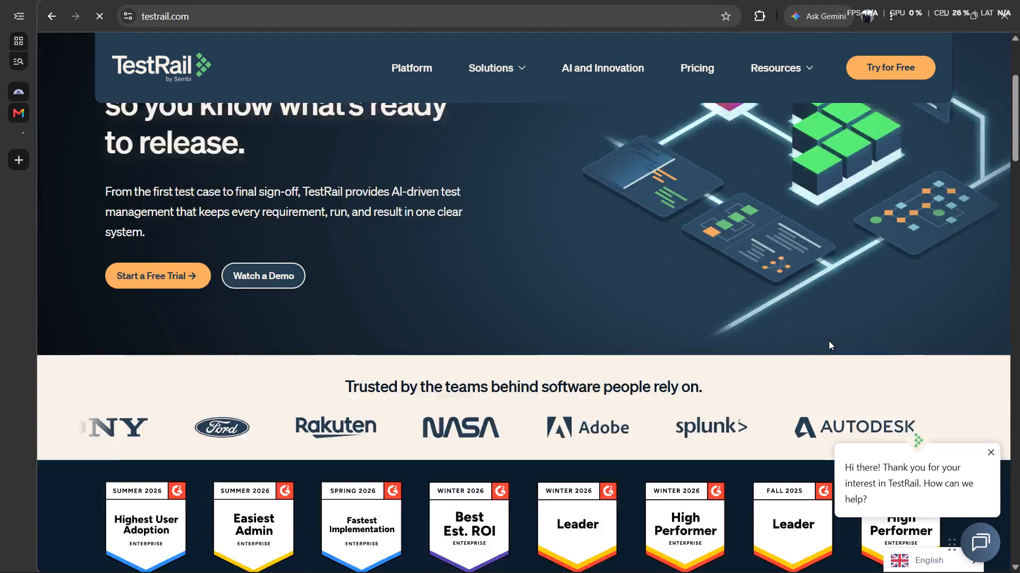
pyautogui.click(916, 69)
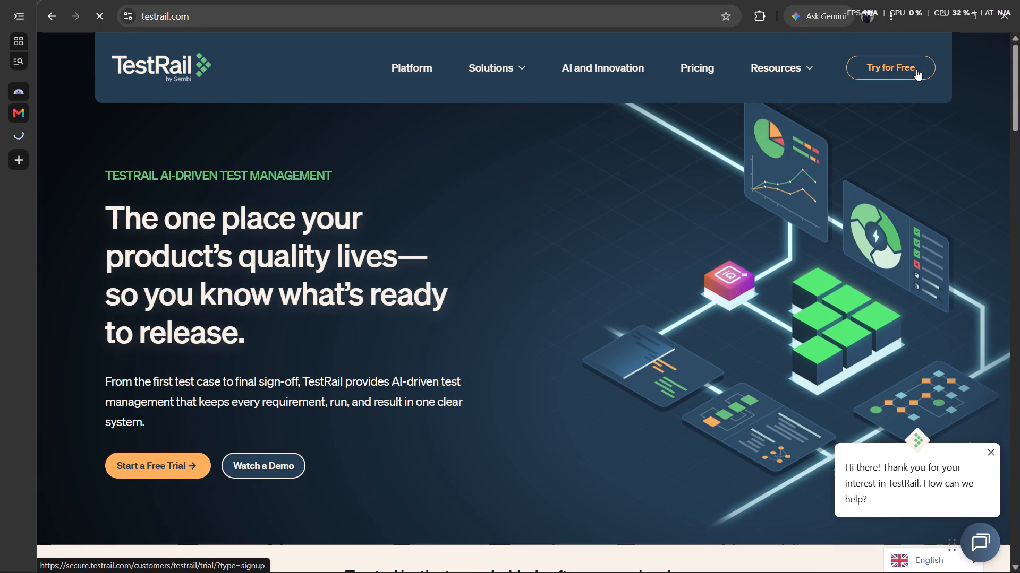
pyautogui.click(897, 73)
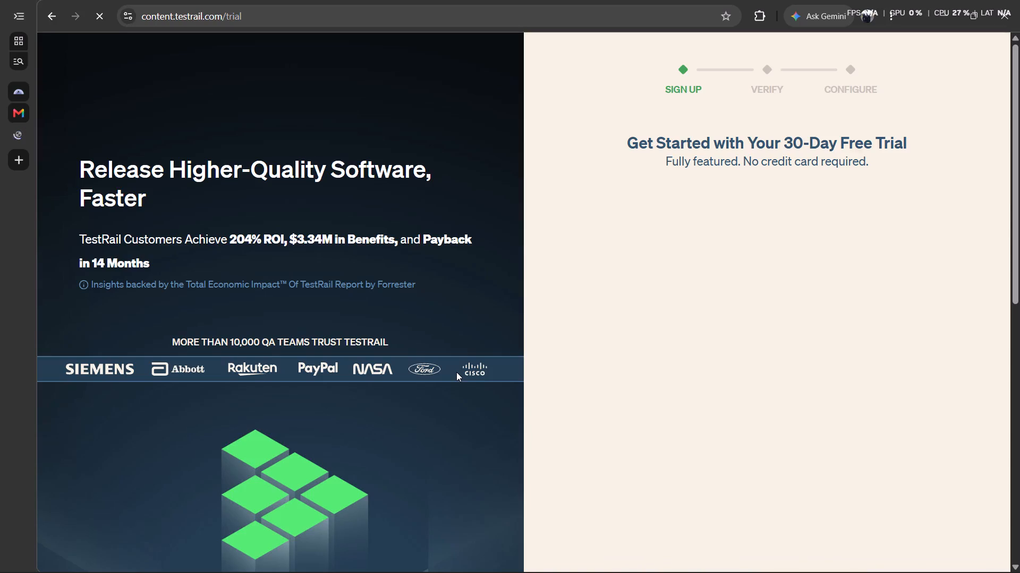
# Fill the trial form's name and phone fields from the saved contact entry.
pyautogui.click(651, 230)
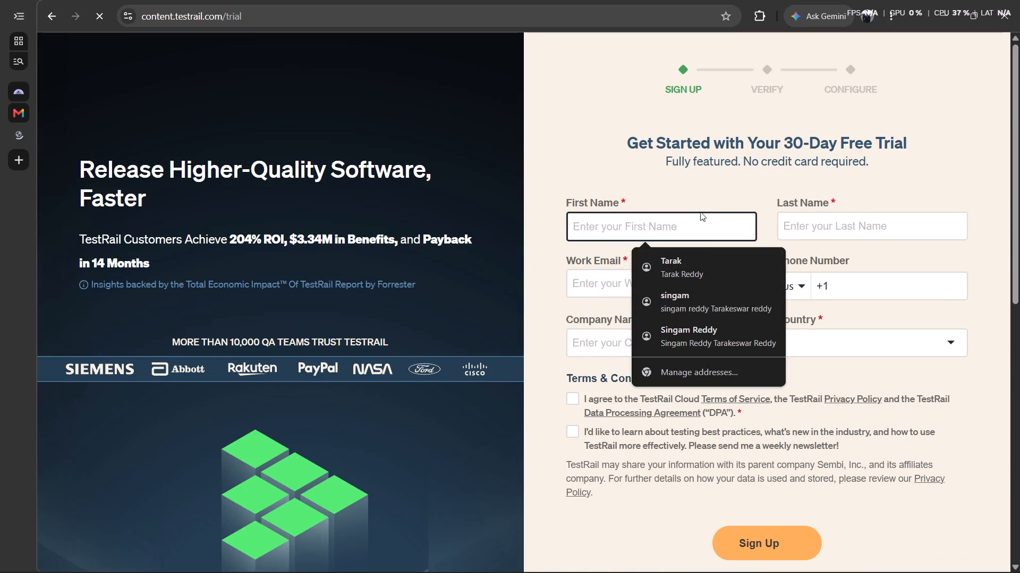
pyautogui.click(679, 326)
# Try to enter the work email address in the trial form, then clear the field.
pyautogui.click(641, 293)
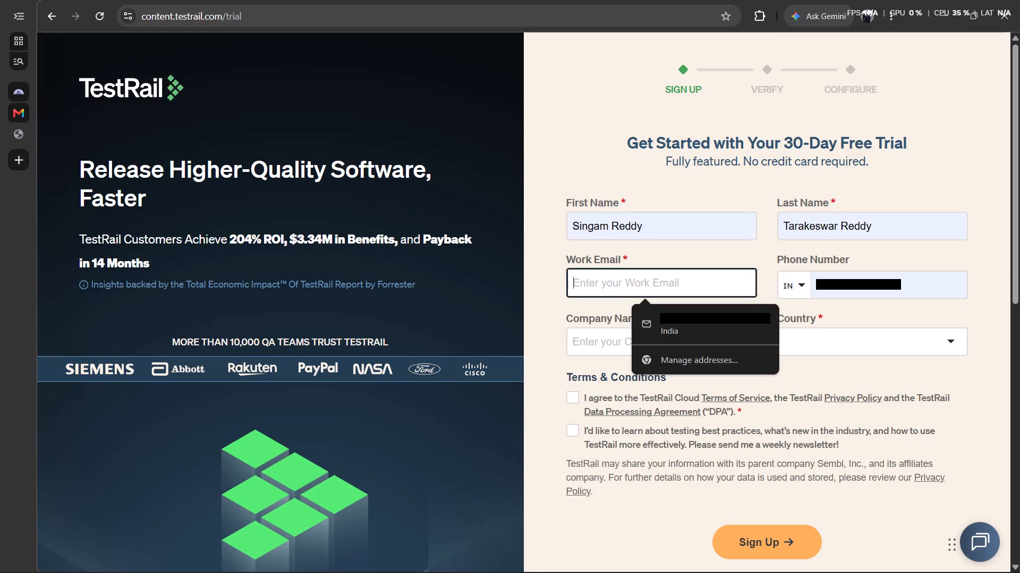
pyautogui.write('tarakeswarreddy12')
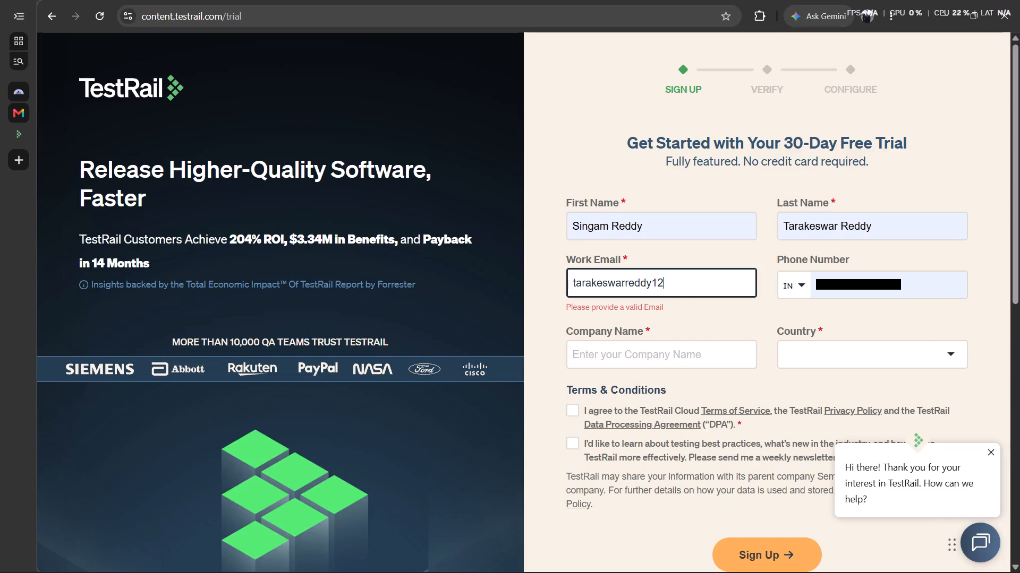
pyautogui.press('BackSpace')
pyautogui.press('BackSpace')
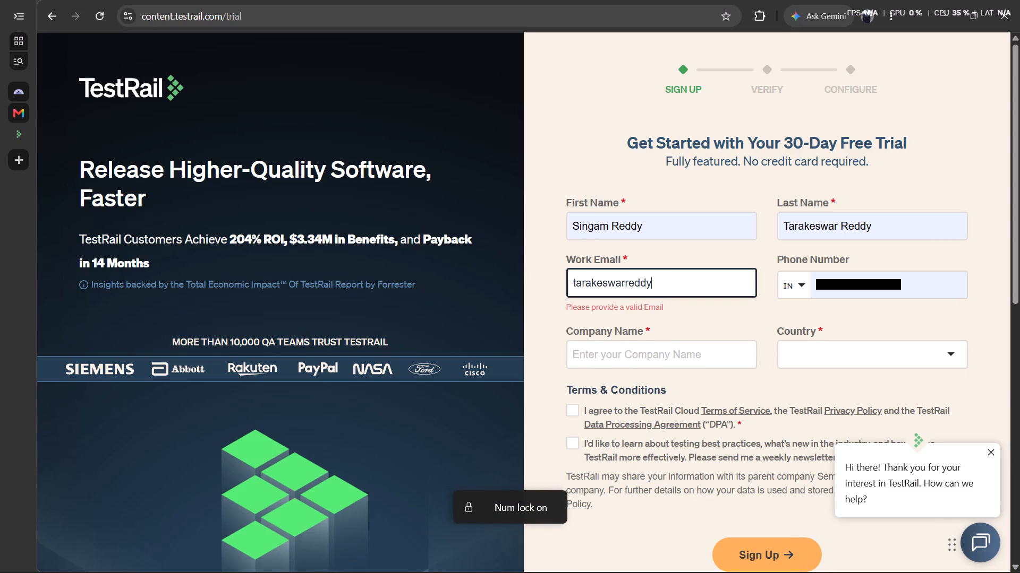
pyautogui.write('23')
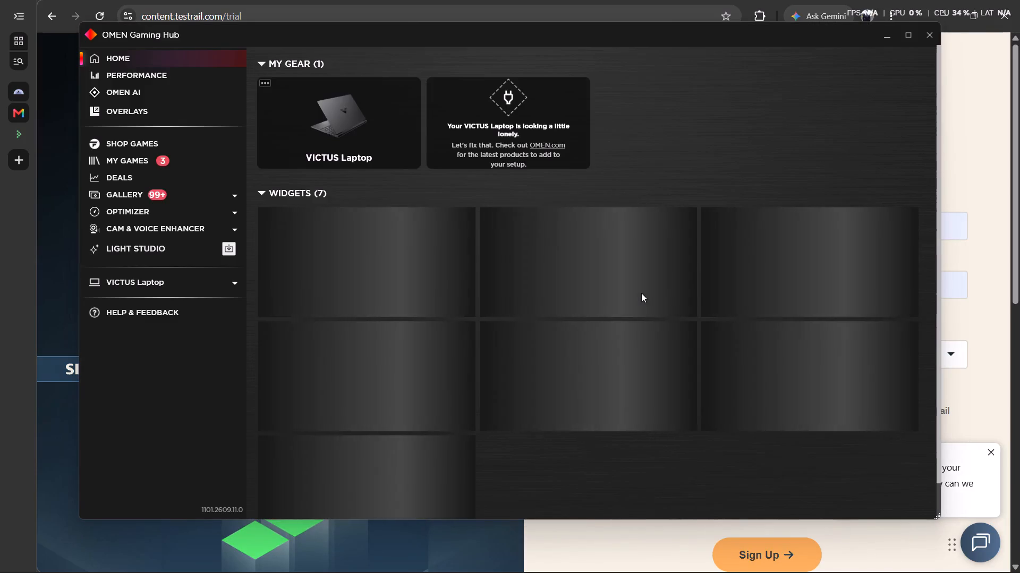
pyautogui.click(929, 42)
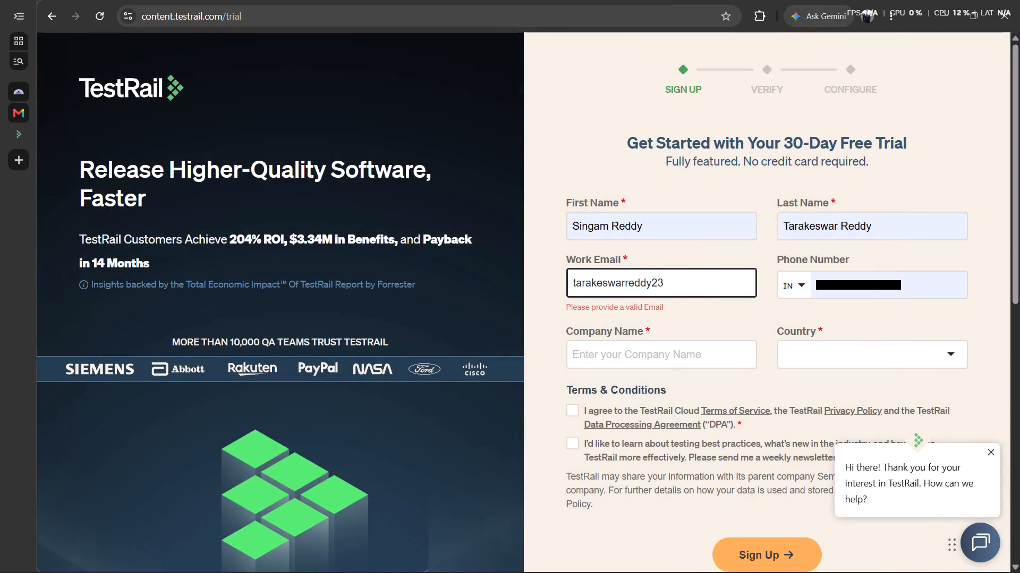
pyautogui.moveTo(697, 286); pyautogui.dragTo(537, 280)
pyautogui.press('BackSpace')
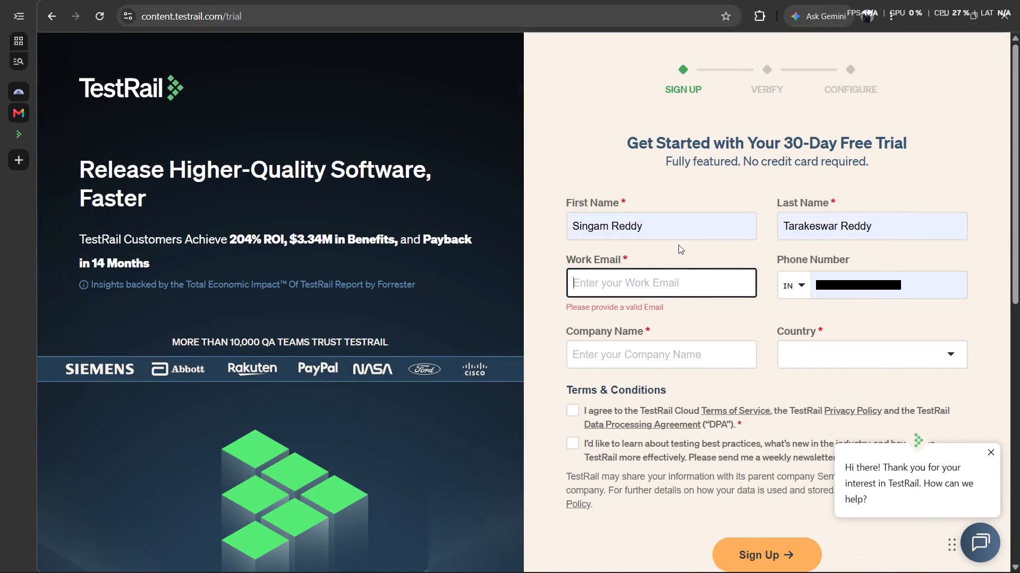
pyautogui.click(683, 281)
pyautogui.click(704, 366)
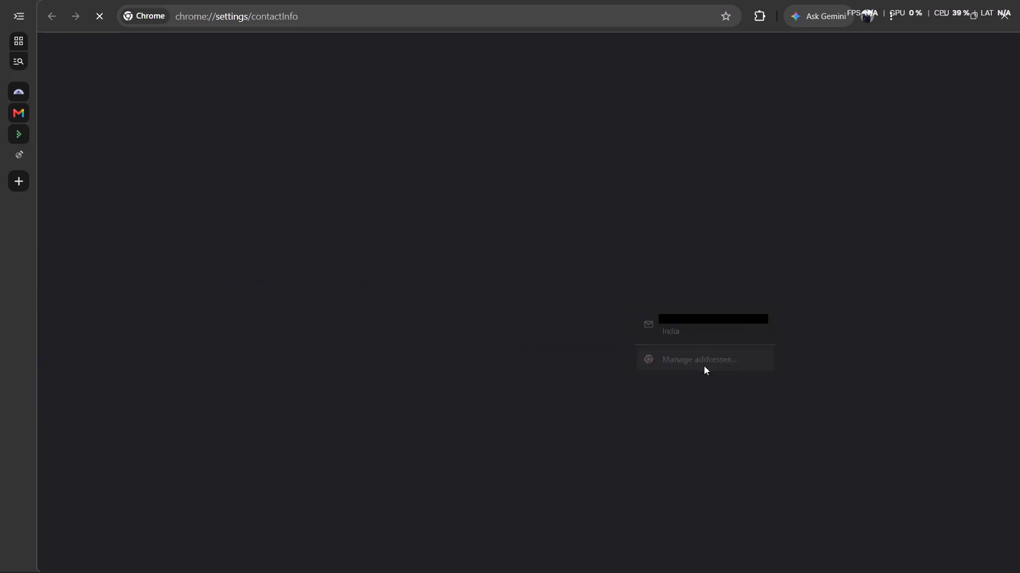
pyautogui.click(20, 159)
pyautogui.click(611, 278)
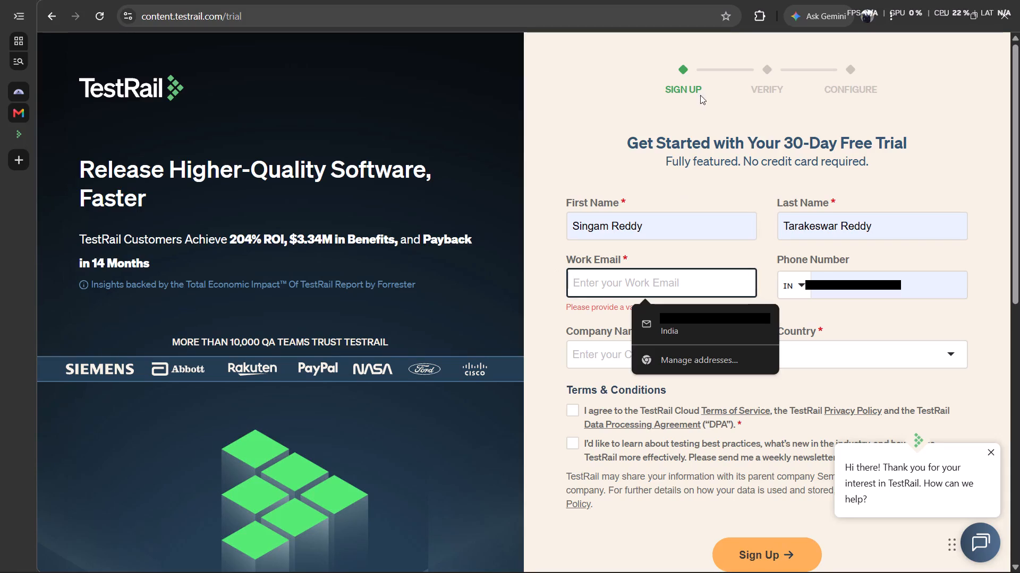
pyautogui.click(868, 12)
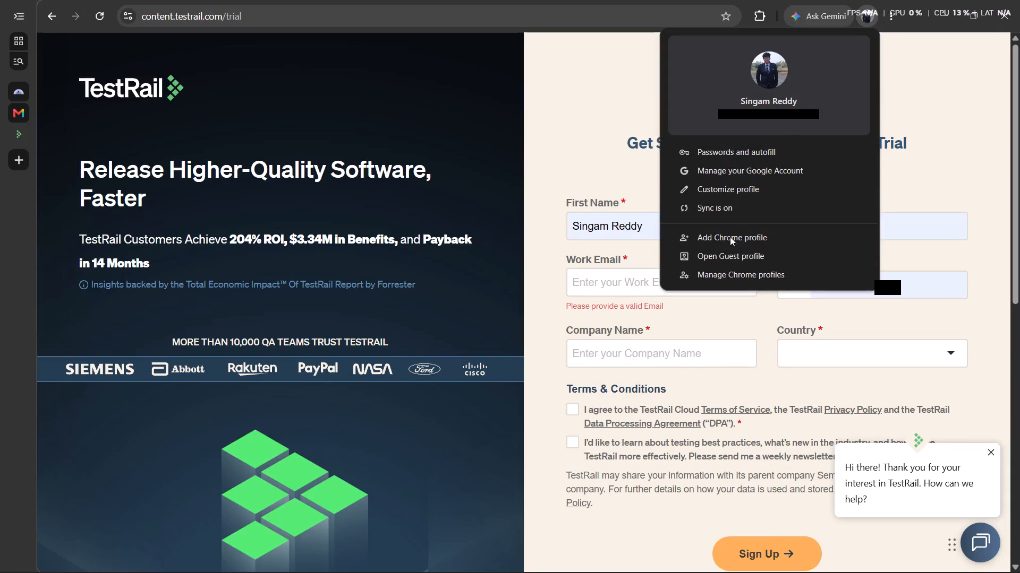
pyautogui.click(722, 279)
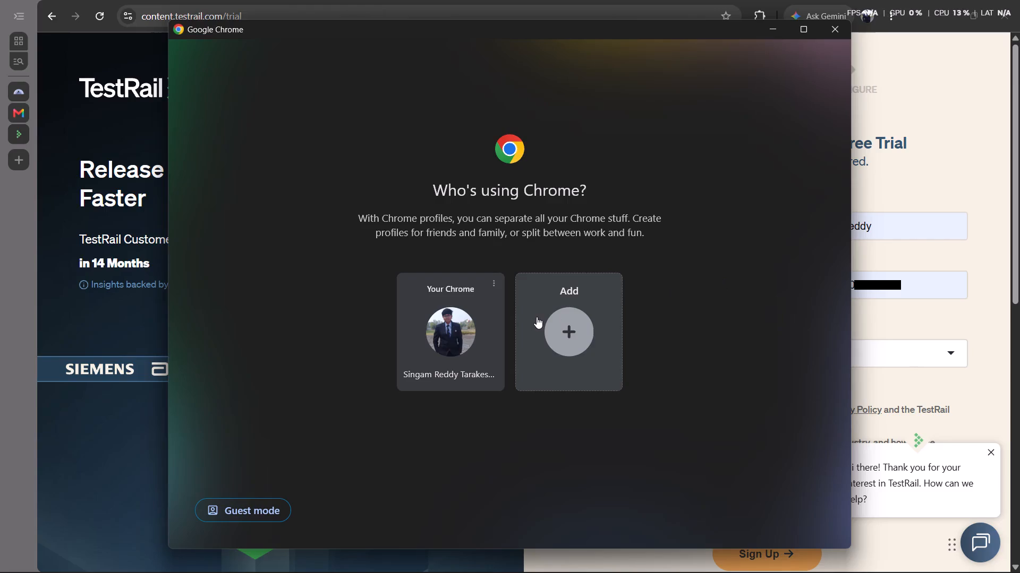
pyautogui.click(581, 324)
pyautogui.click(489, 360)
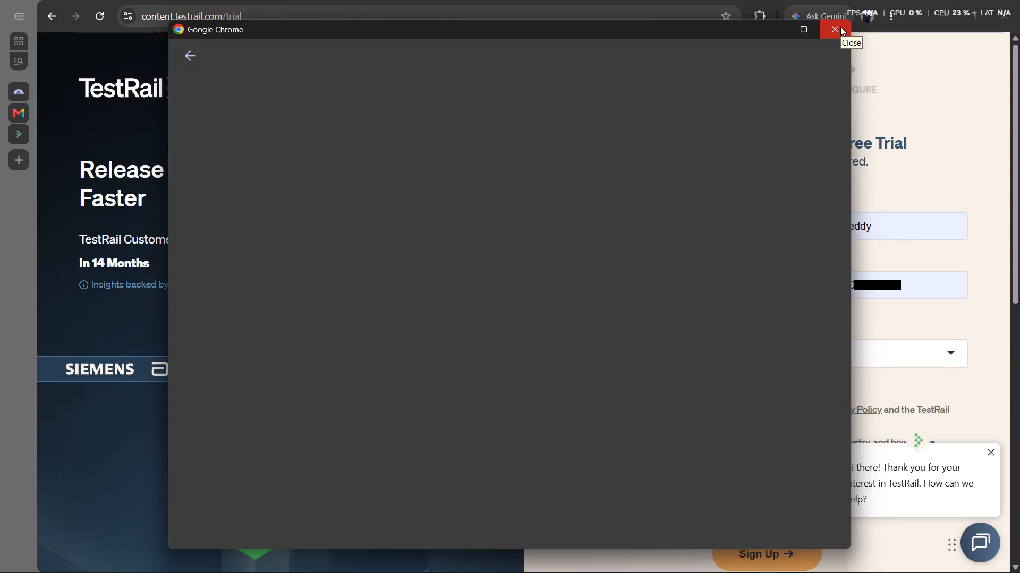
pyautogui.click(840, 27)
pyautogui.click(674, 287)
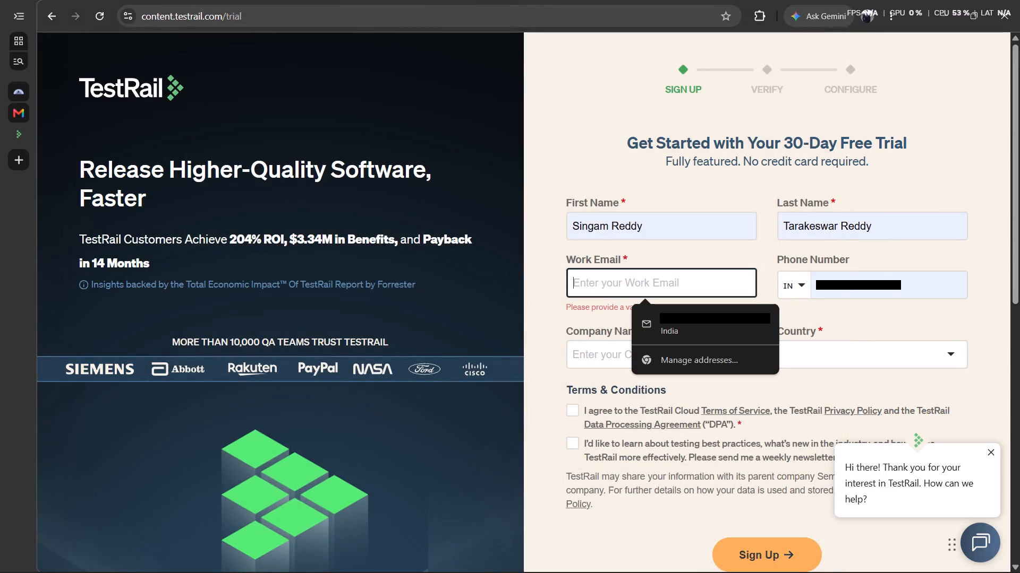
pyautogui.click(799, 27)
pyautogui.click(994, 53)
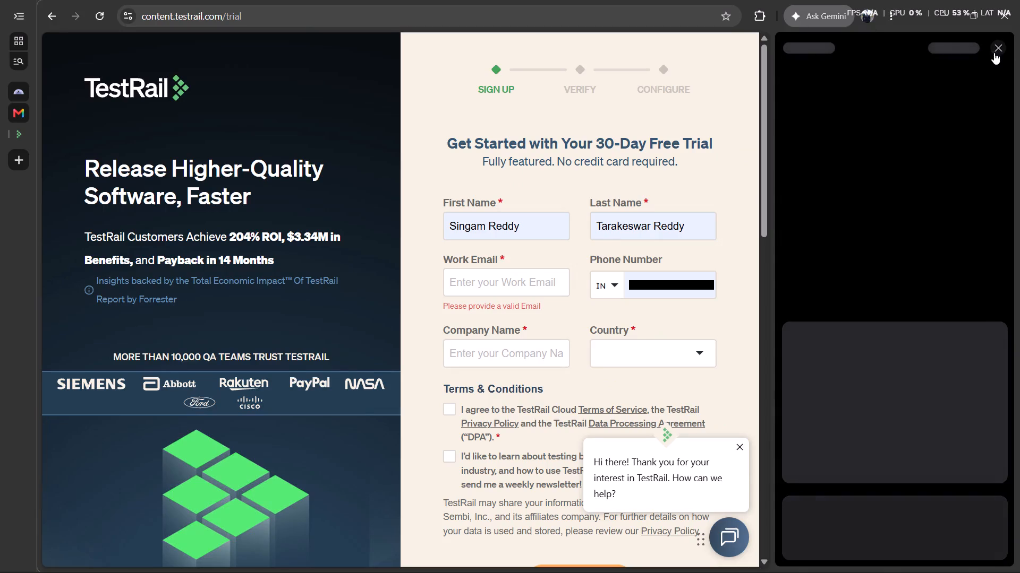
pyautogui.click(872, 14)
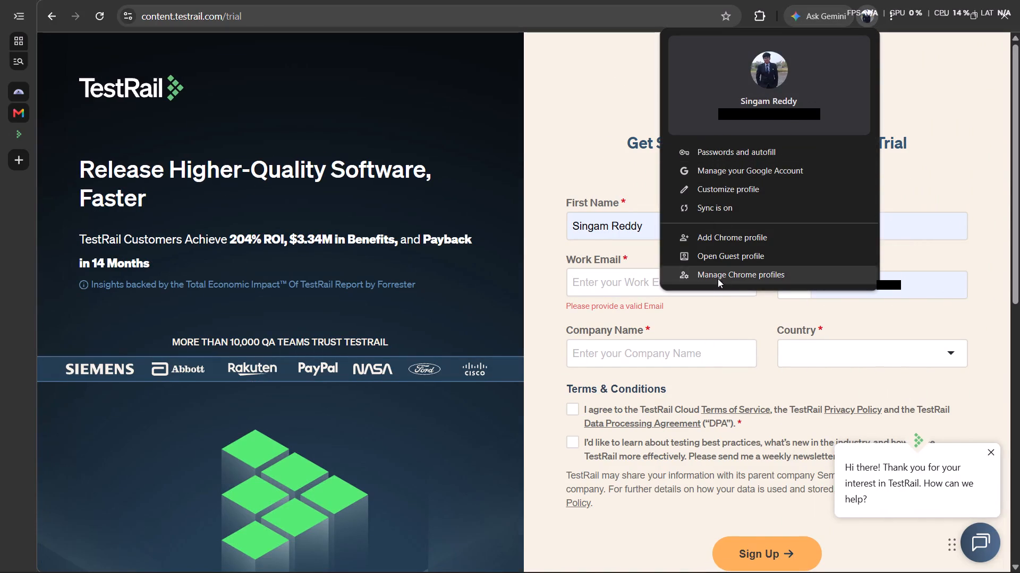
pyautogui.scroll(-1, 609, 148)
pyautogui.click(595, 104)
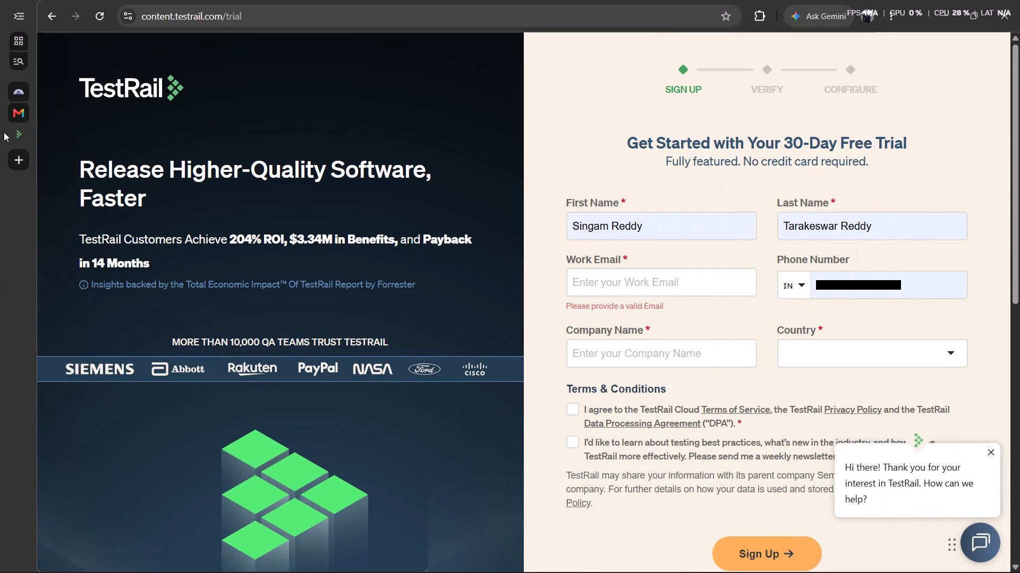
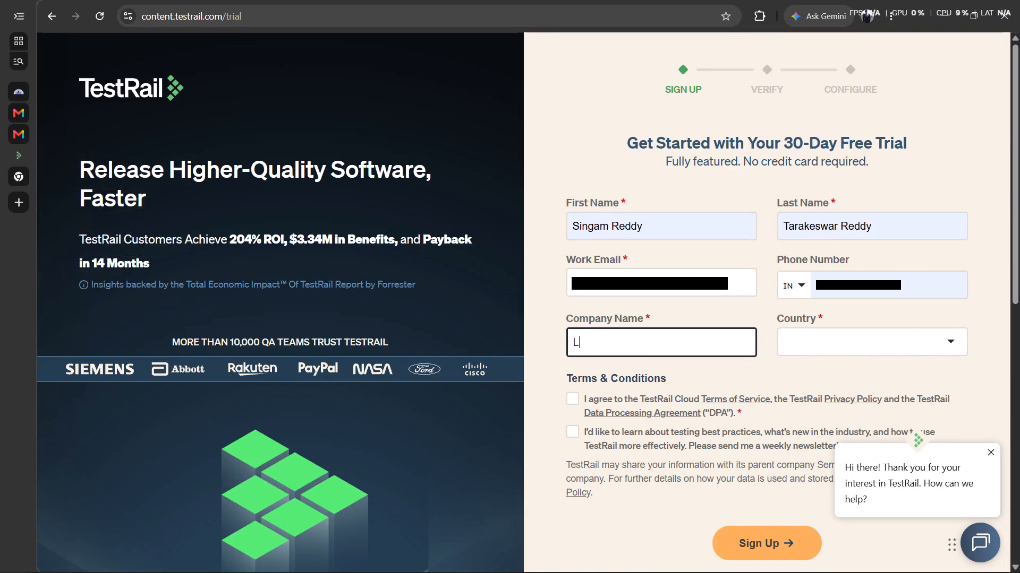
# Complete the company name in the trial form as LPU.
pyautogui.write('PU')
# Look up the country for the trial form by searching the country list for "IN".
pyautogui.click(891, 345)
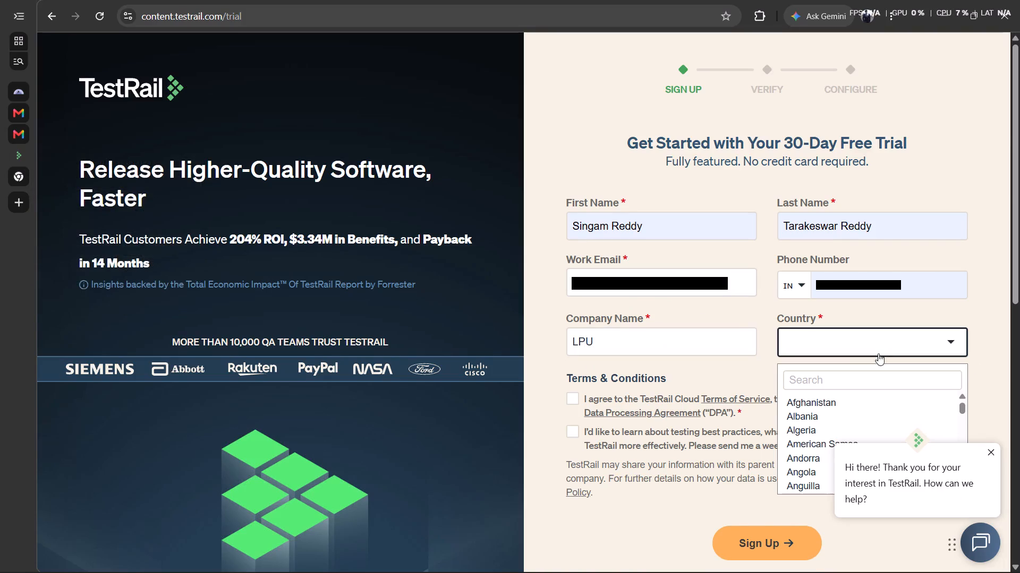
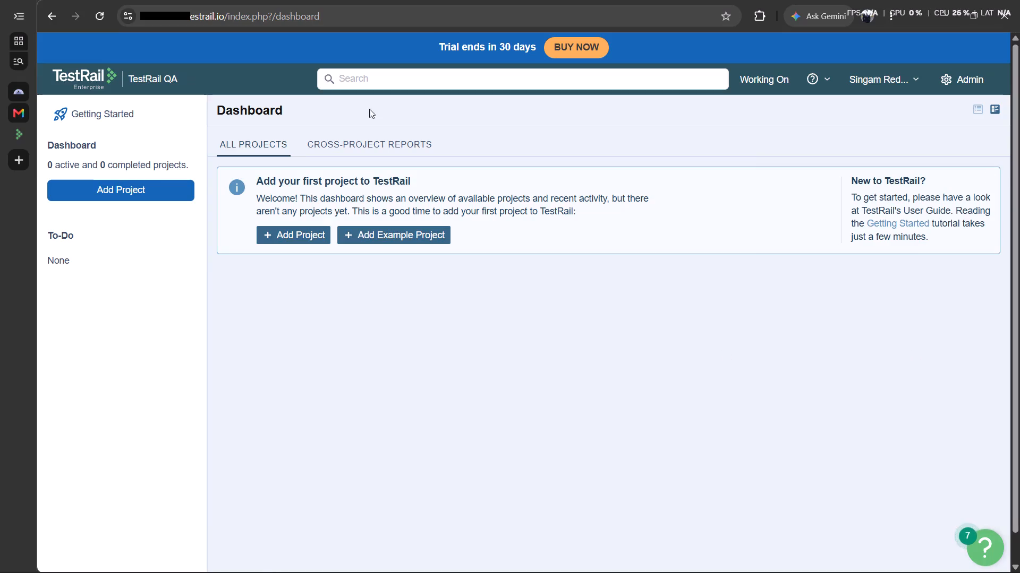
# Create a new project named Test, keeping the default repository and AI settings.
pyautogui.click(99, 186)
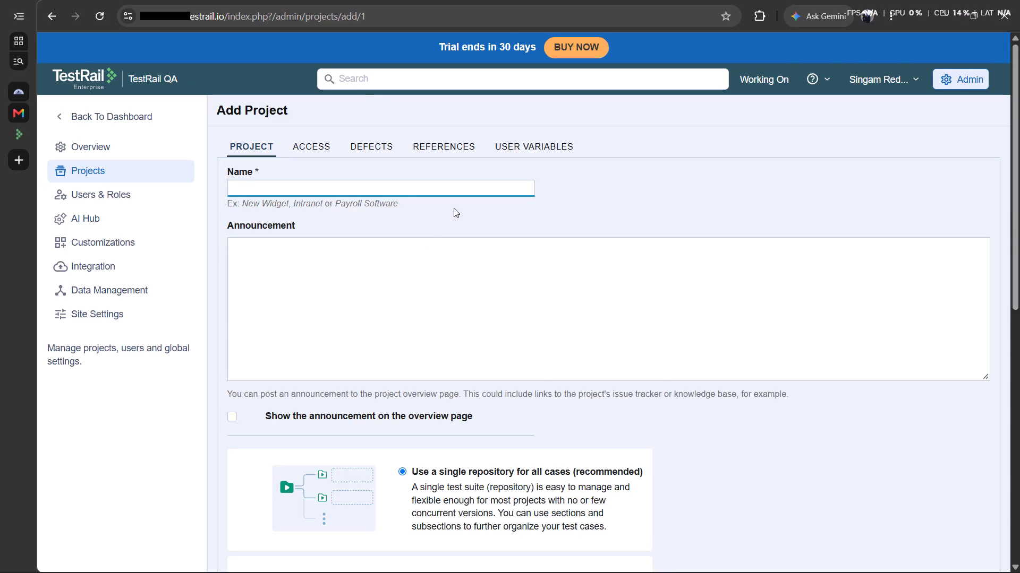
pyautogui.write('Test')
pyautogui.click(346, 363)
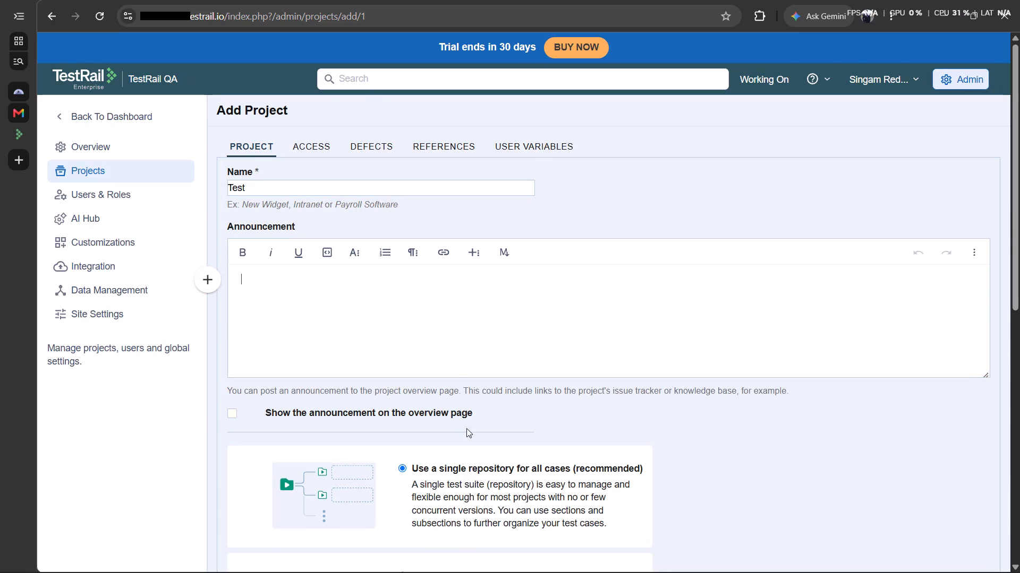
pyautogui.scroll(-10, 461, 485)
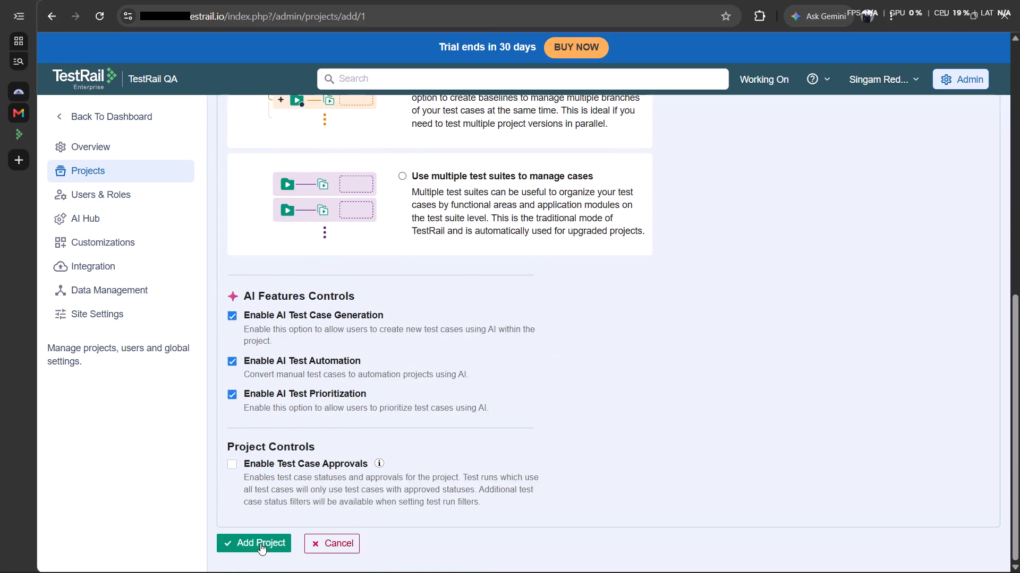
pyautogui.click(246, 539)
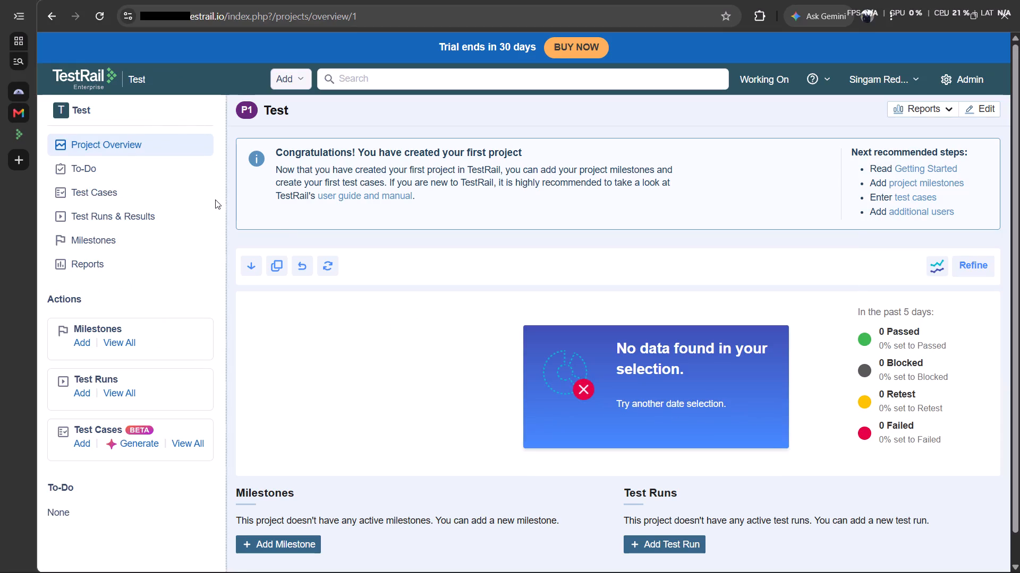
# Start a new test case in the Test project and title it test01.
pyautogui.click(98, 193)
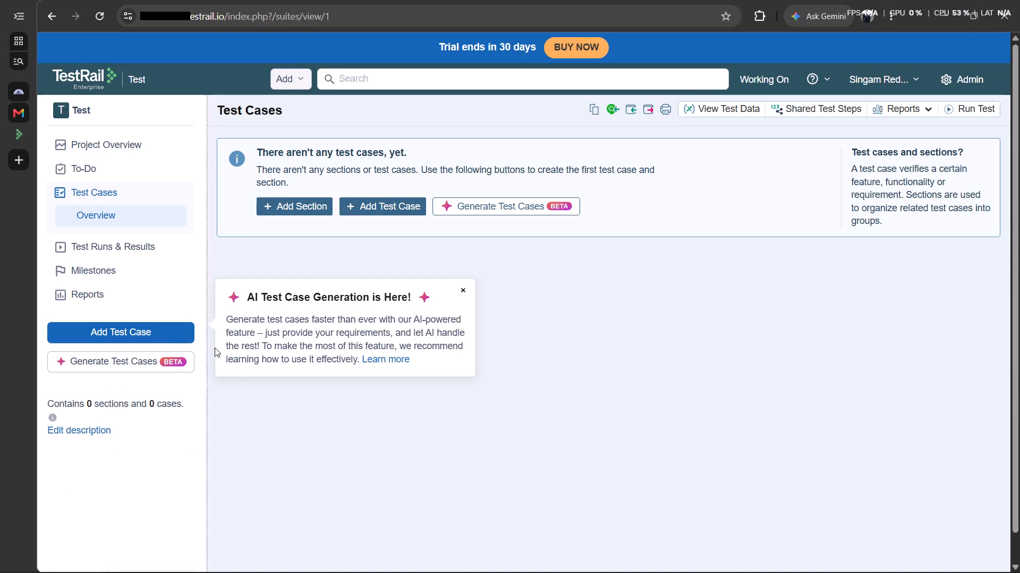
pyautogui.click(174, 322)
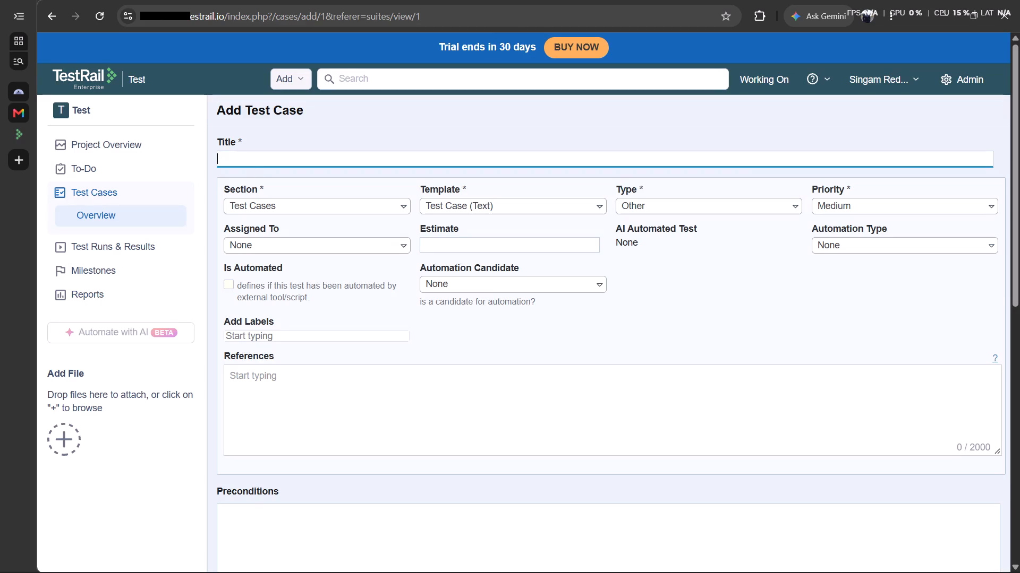
pyautogui.write('01')
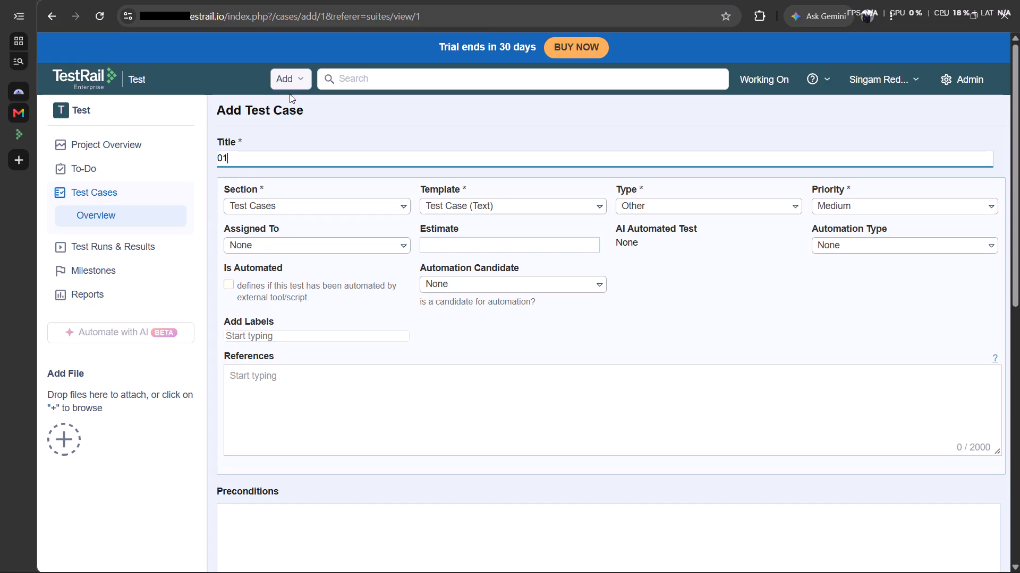
pyautogui.press('BackSpace')
pyautogui.press('BackSpace')
pyautogui.press('BackSpace')
pyautogui.write('test01')
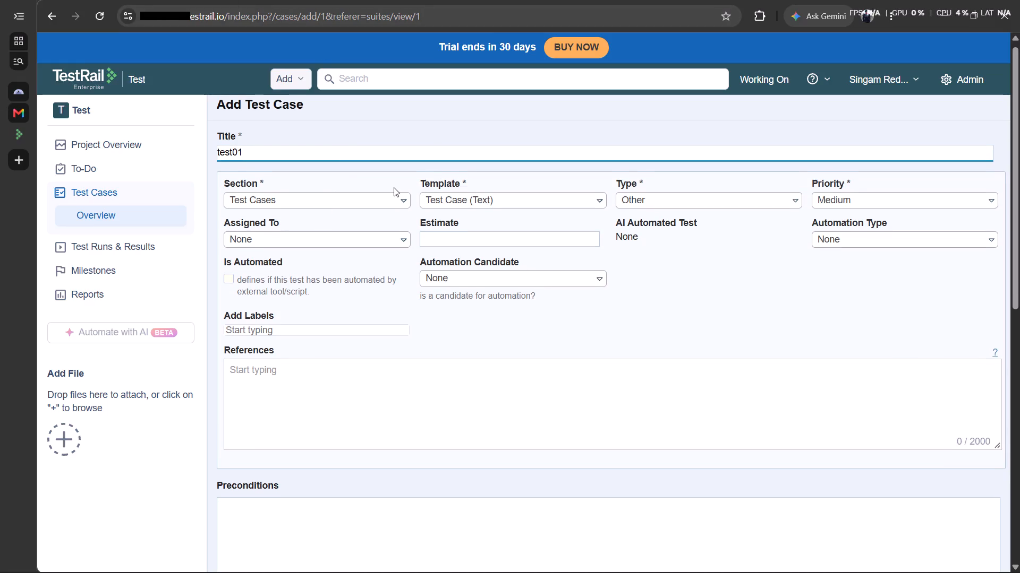
# Review the test case brief in Test Rail.txt in Notepad and examine the Preconditions, Steps and Expected Result fields of the browser's test case form.
pyautogui.scroll(1, 394, 187)
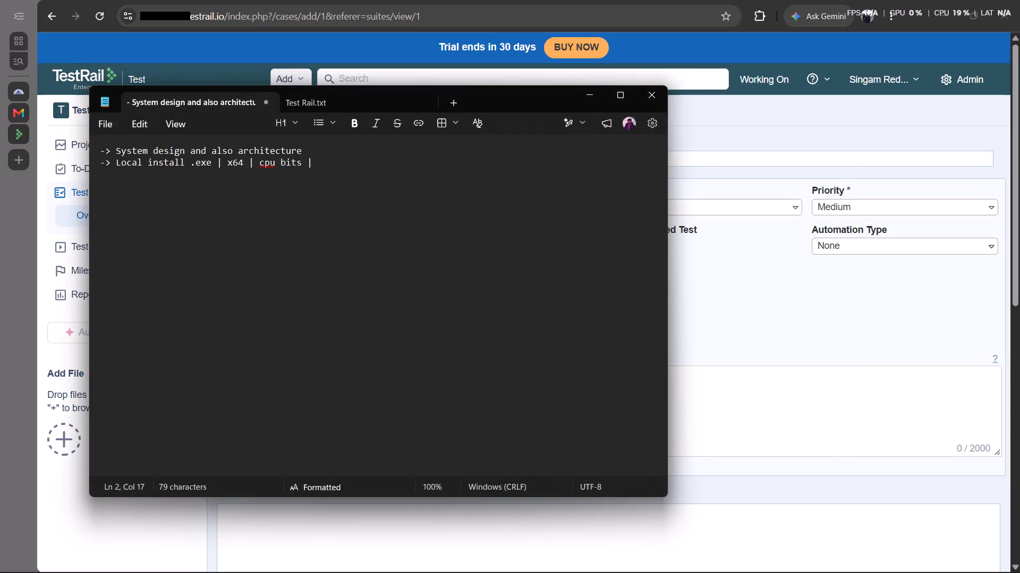
pyautogui.click(338, 103)
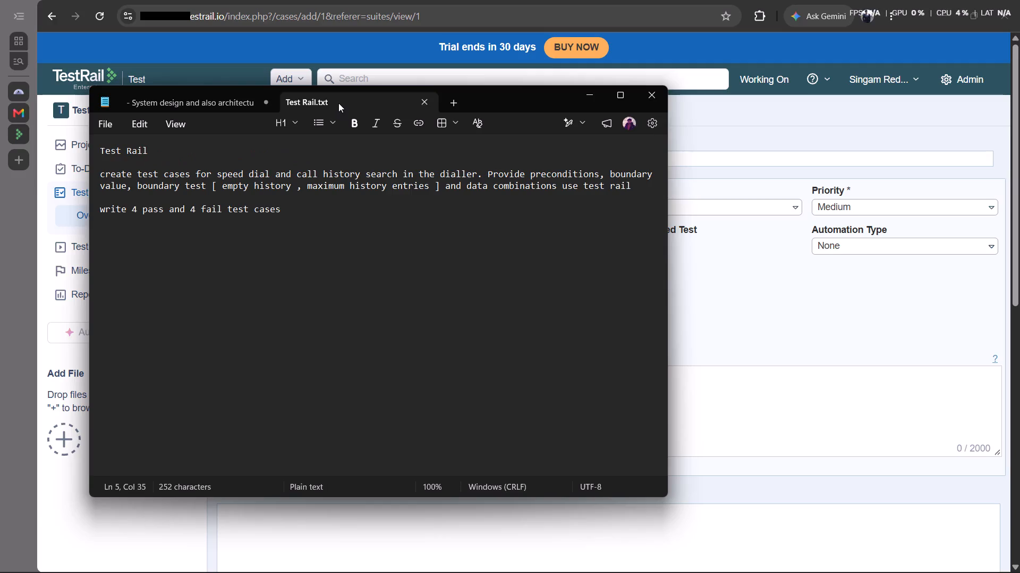
pyautogui.click(516, 100)
pyautogui.click(244, 75)
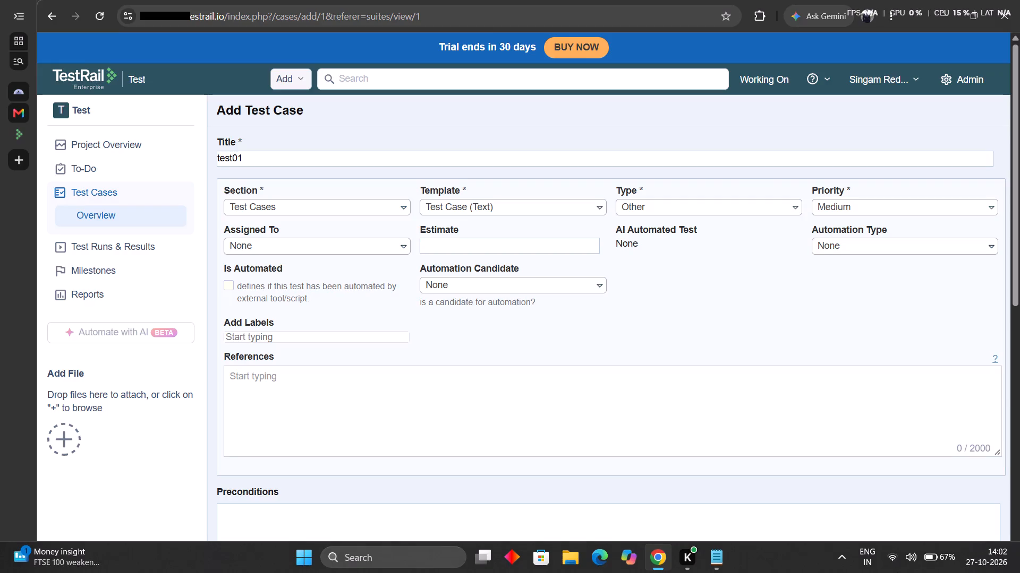
pyautogui.click(718, 553)
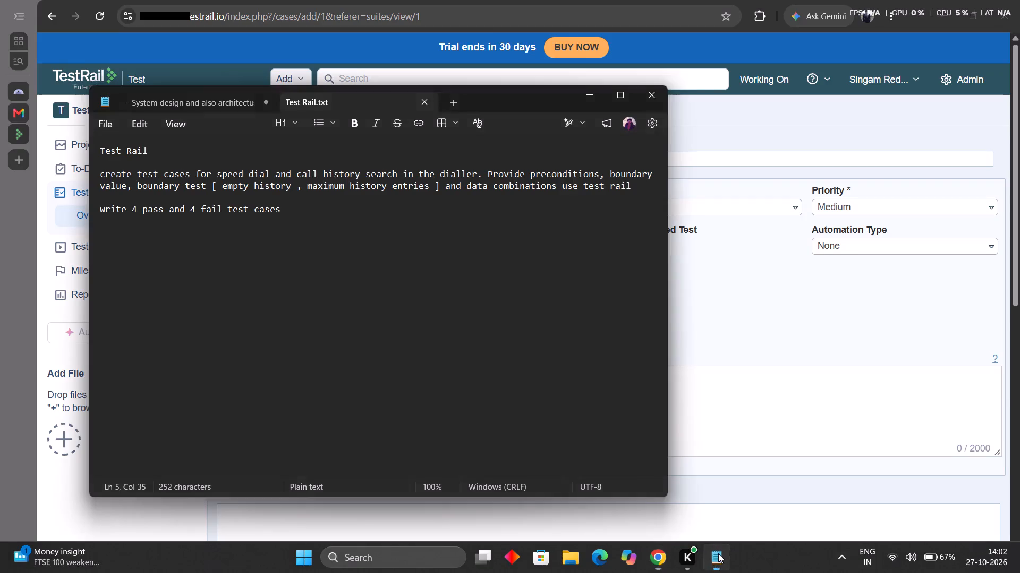
pyautogui.click(807, 529)
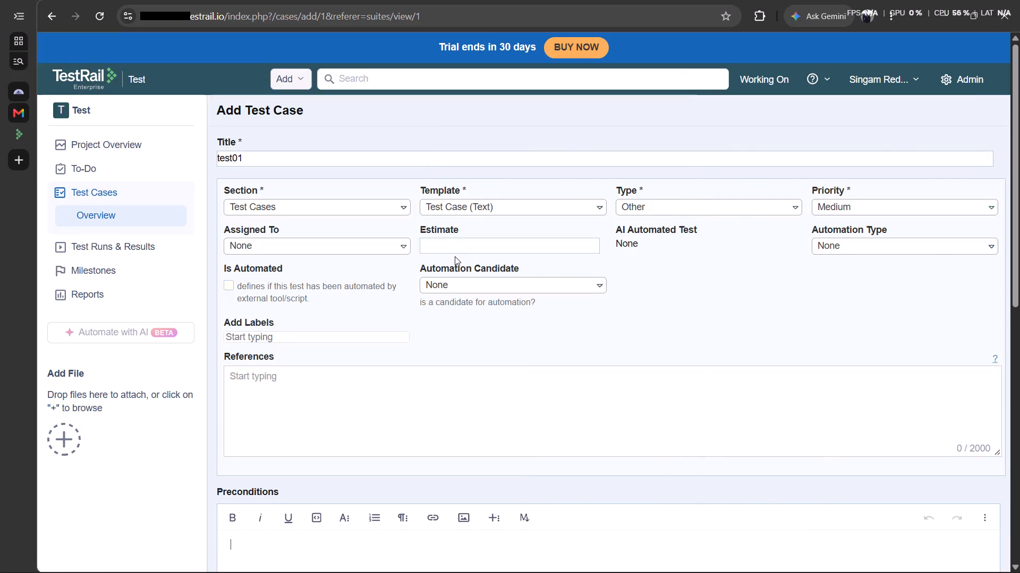
pyautogui.scroll(-6, 455, 256)
pyautogui.scroll(1, 455, 256)
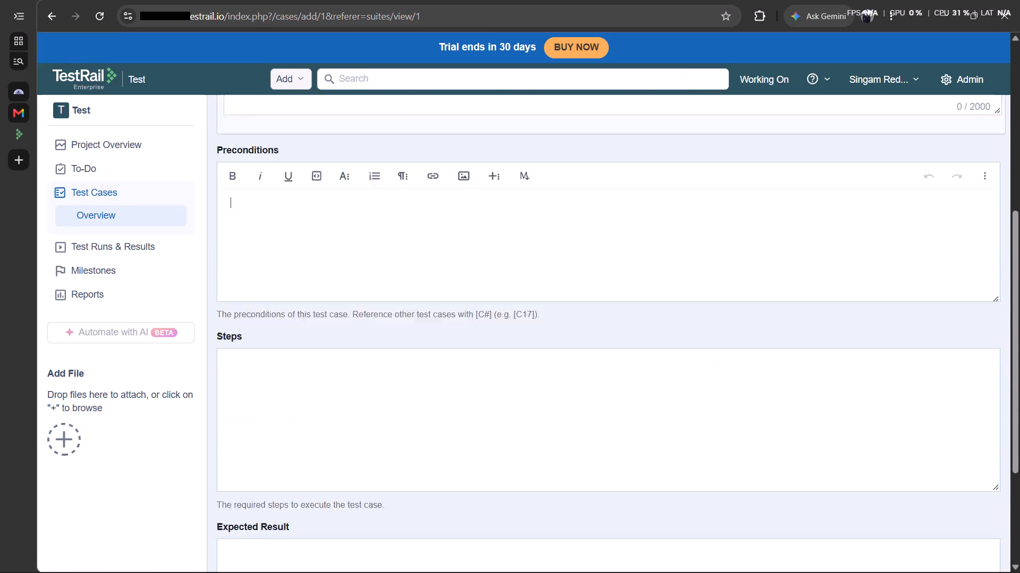
pyautogui.scroll(1, 455, 256)
pyautogui.scroll(-4, 455, 256)
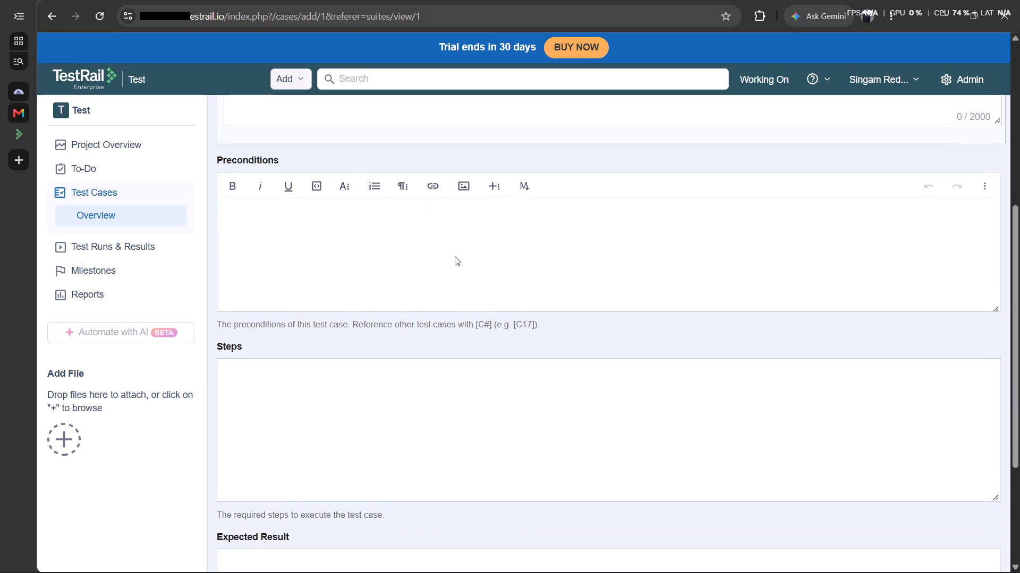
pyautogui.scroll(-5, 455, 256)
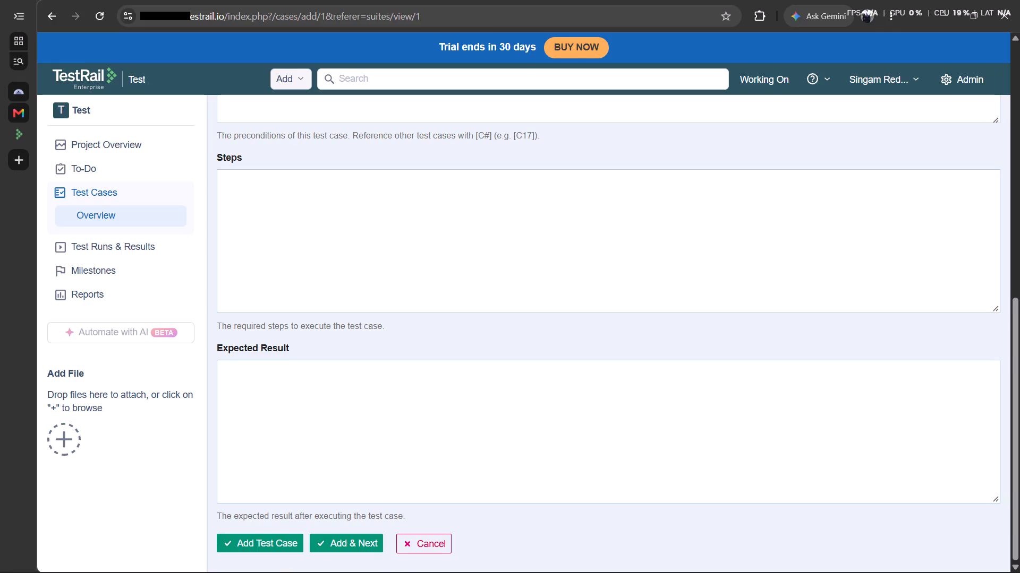
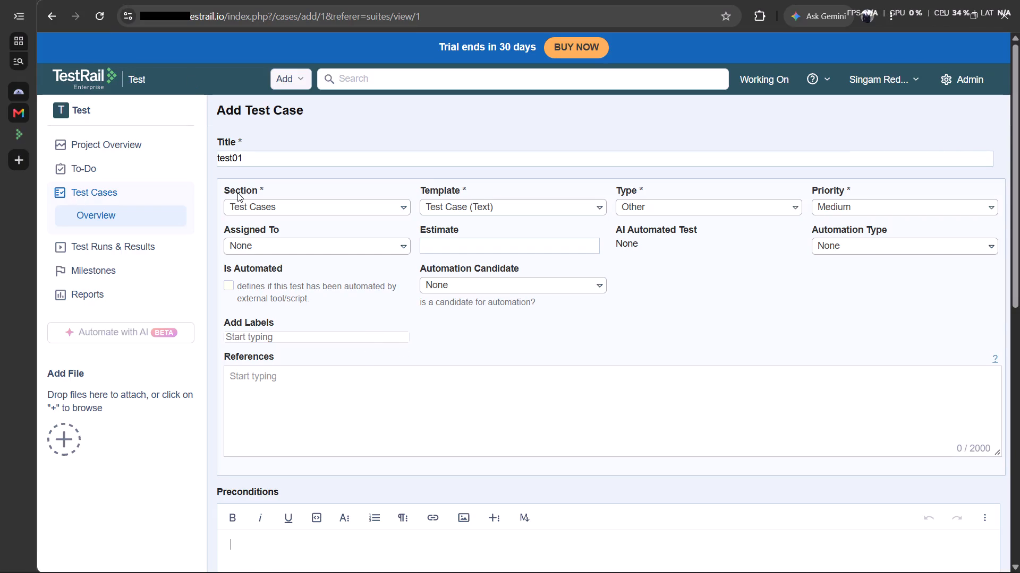
pyautogui.click(242, 208)
pyautogui.click(276, 254)
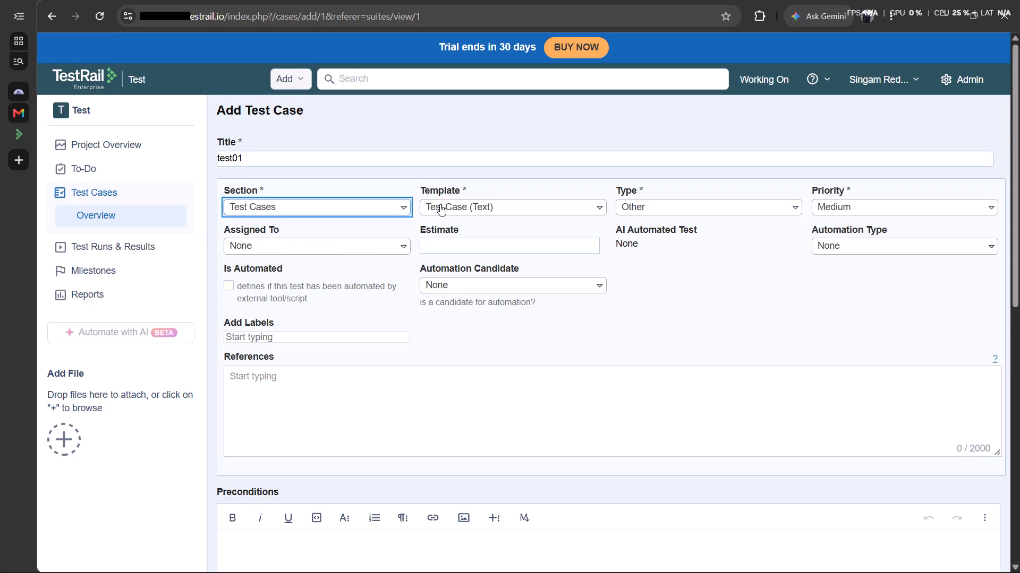
pyautogui.click(440, 204)
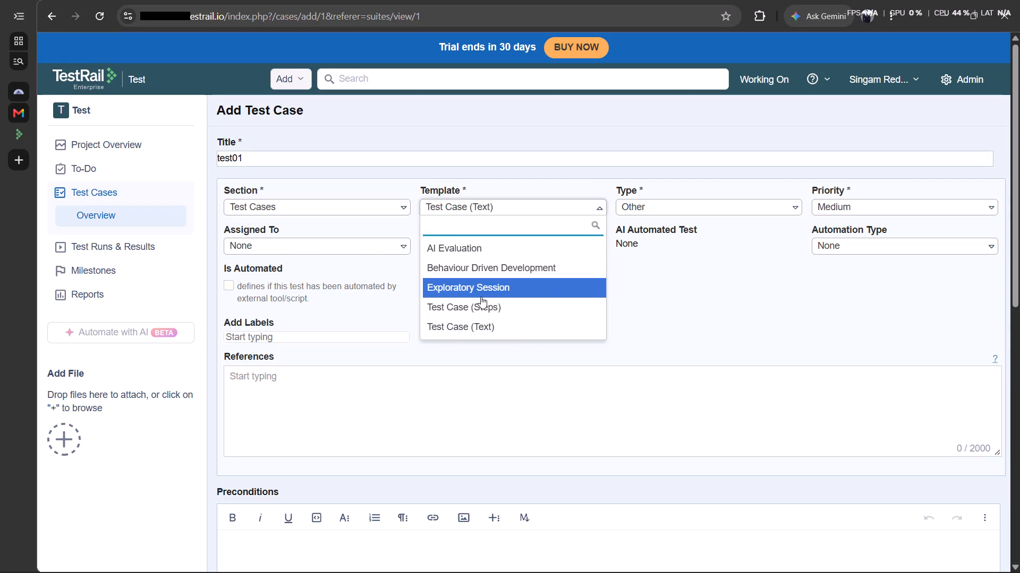
pyautogui.scroll(-3, 481, 297)
pyautogui.scroll(3, 481, 297)
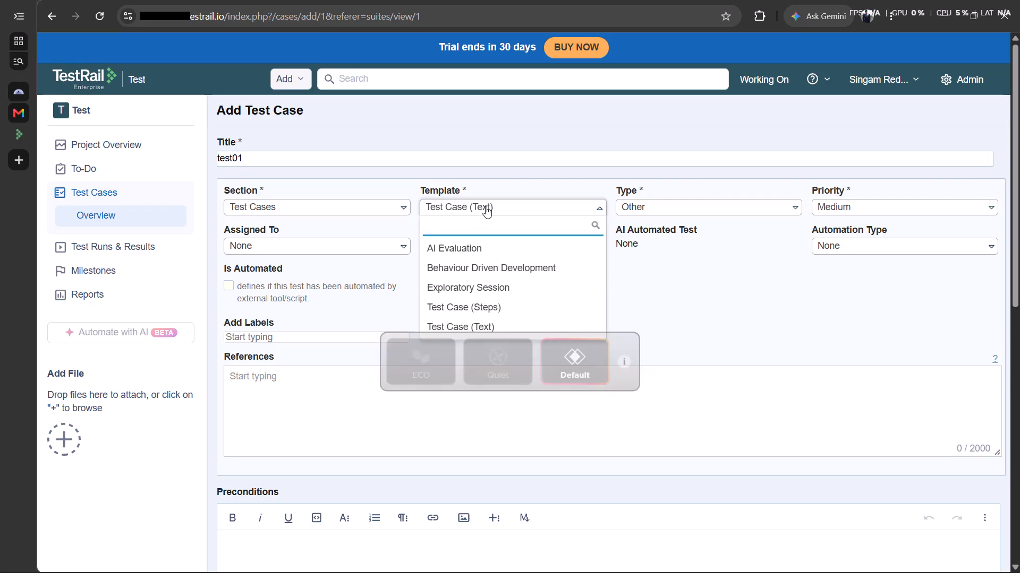
pyautogui.click(601, 375)
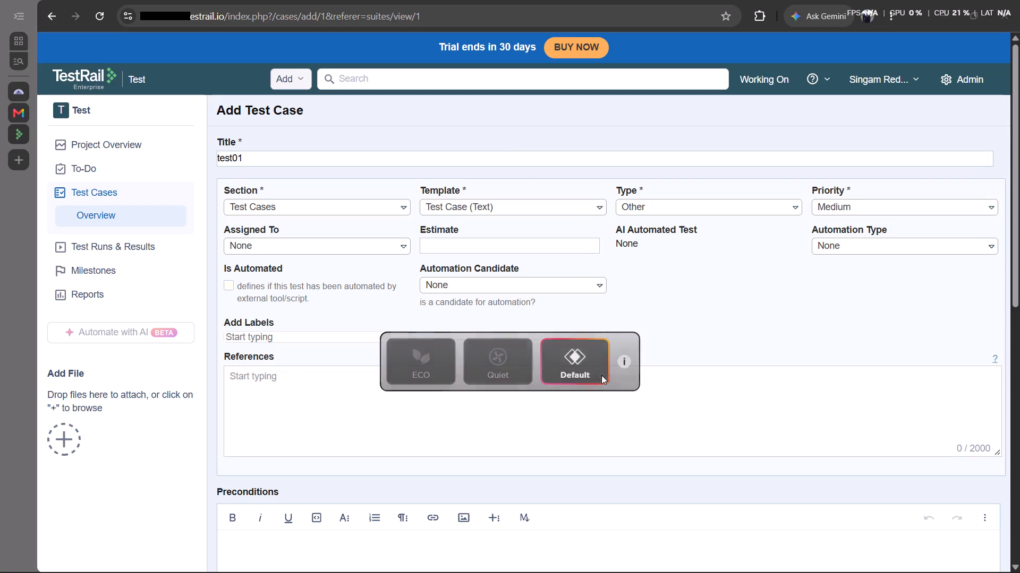
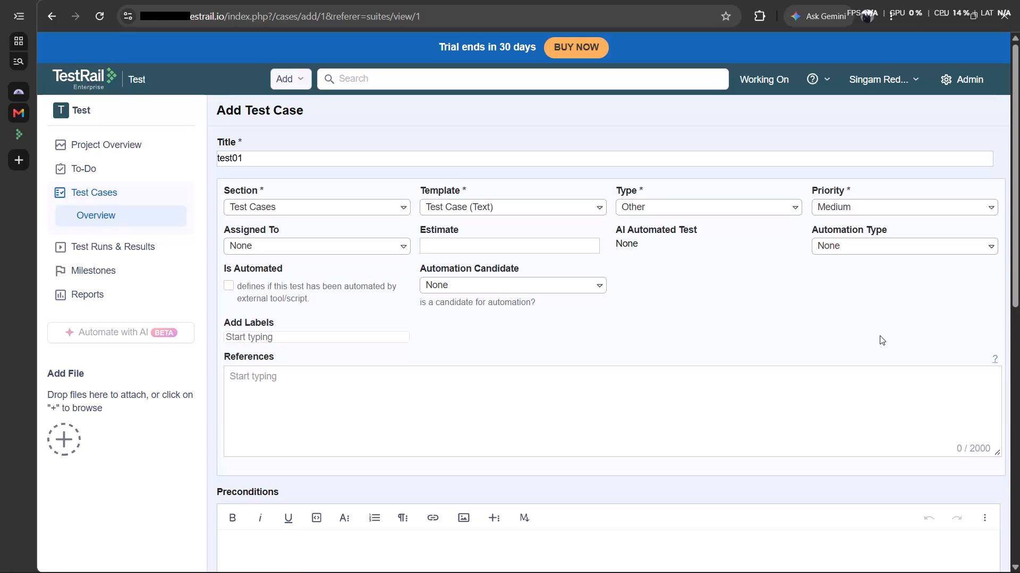
# Examine the fields of the test01 form and the available template options.
pyautogui.scroll(-5, 657, 352)
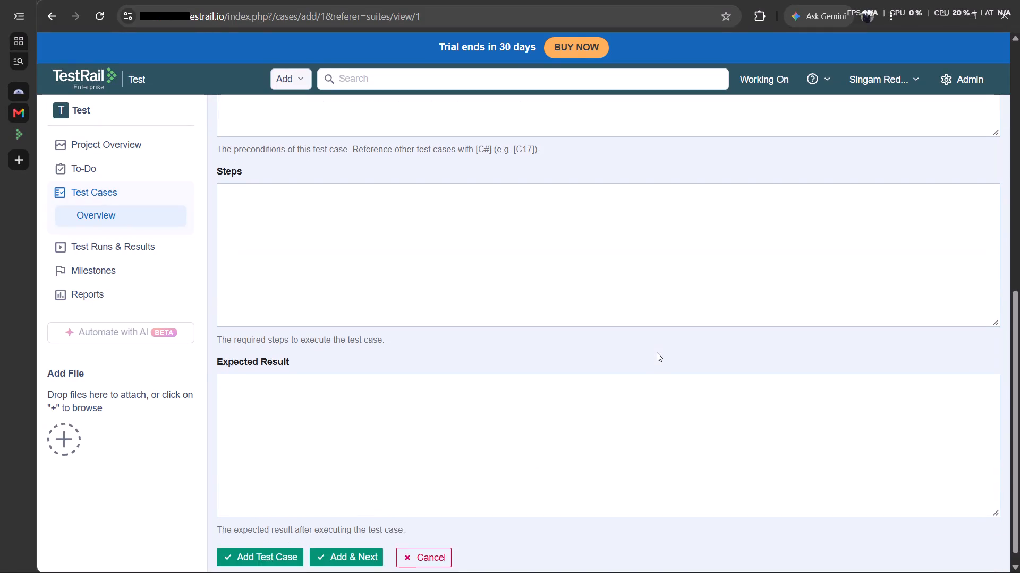
pyautogui.scroll(-9, 657, 352)
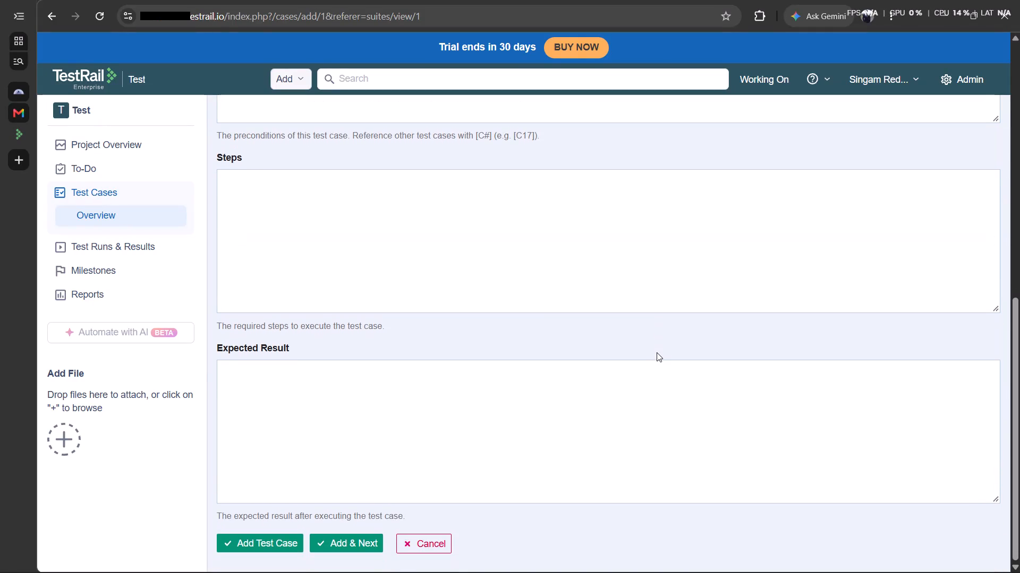
pyautogui.scroll(6, 657, 352)
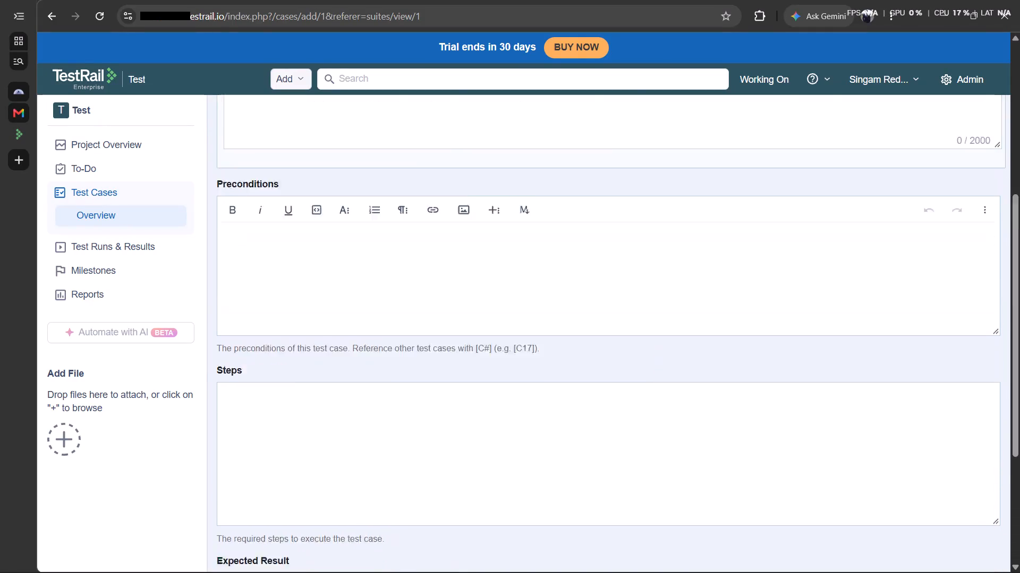
pyautogui.scroll(3, 657, 352)
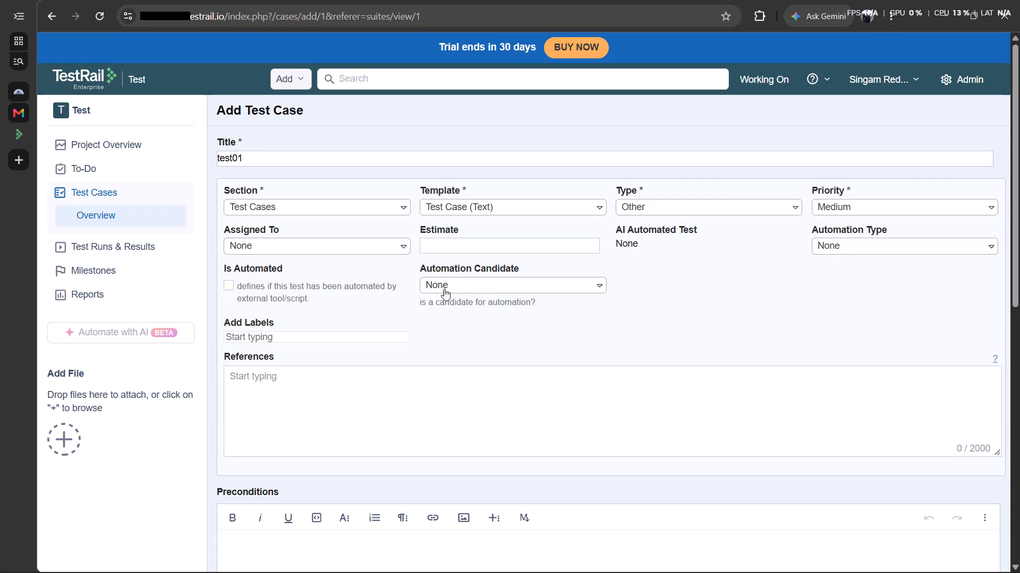
pyautogui.click(488, 244)
pyautogui.click(516, 202)
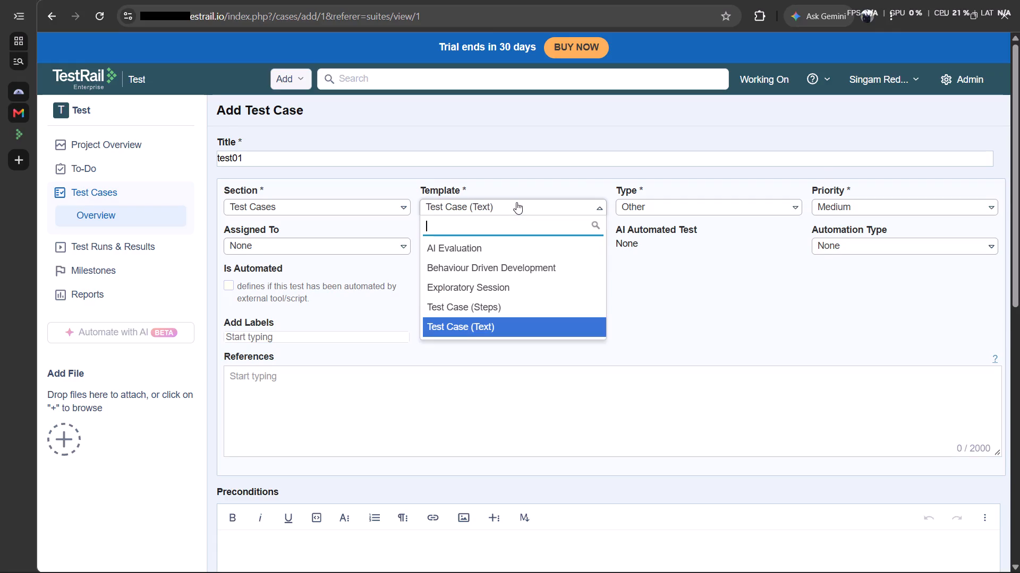
pyautogui.click(326, 204)
pyautogui.click(471, 204)
pyautogui.click(350, 169)
# Clear the existing title test01 from the test case form.
pyautogui.click(351, 160)
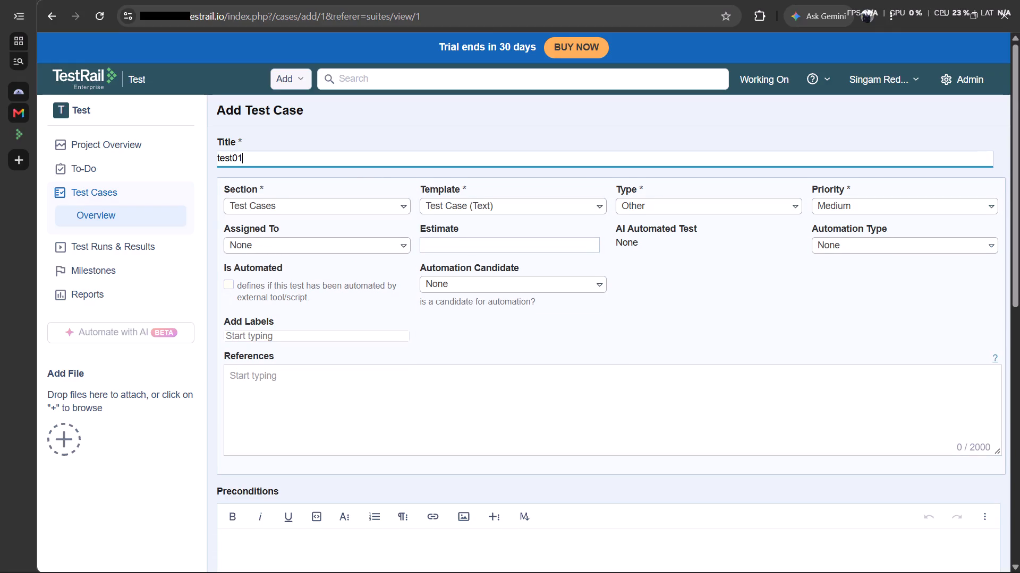
pyautogui.press('BackSpace')
pyautogui.press('BackSpace')
pyautogui.press('BackSpace')
pyautogui.press('BackSpace')
pyautogui.press('BackSpace')
pyautogui.press('BackSpace')
pyautogui.press('BackSpace')
pyautogui.press('BackSpace')
pyautogui.press('BackSpace')
pyautogui.press('BackSpace')
pyautogui.press('BackSpace')
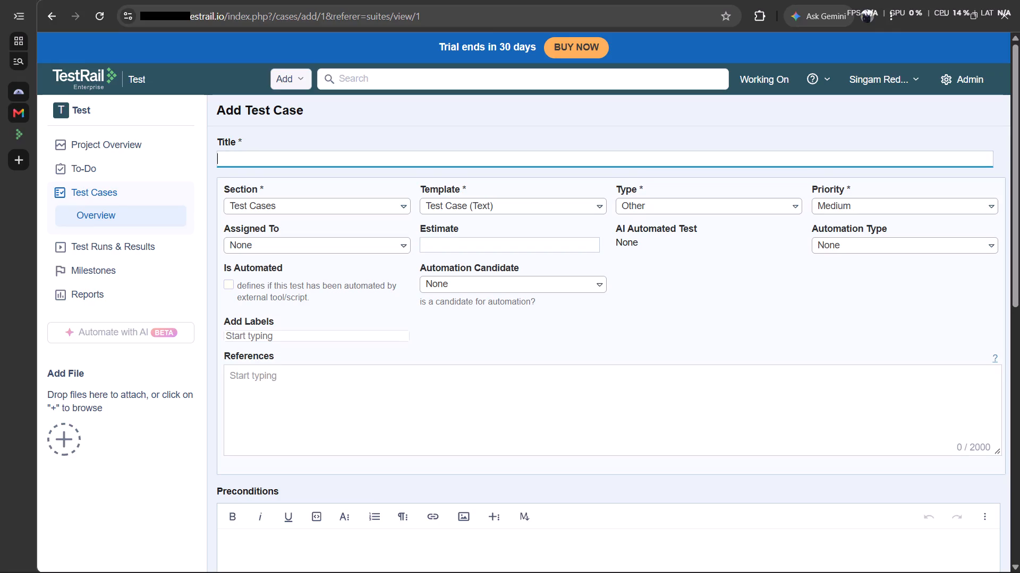
# Switch to Notepad, reread the test case requirements in Test Rail.txt, and return to the TestRail form.
pyautogui.click(715, 562)
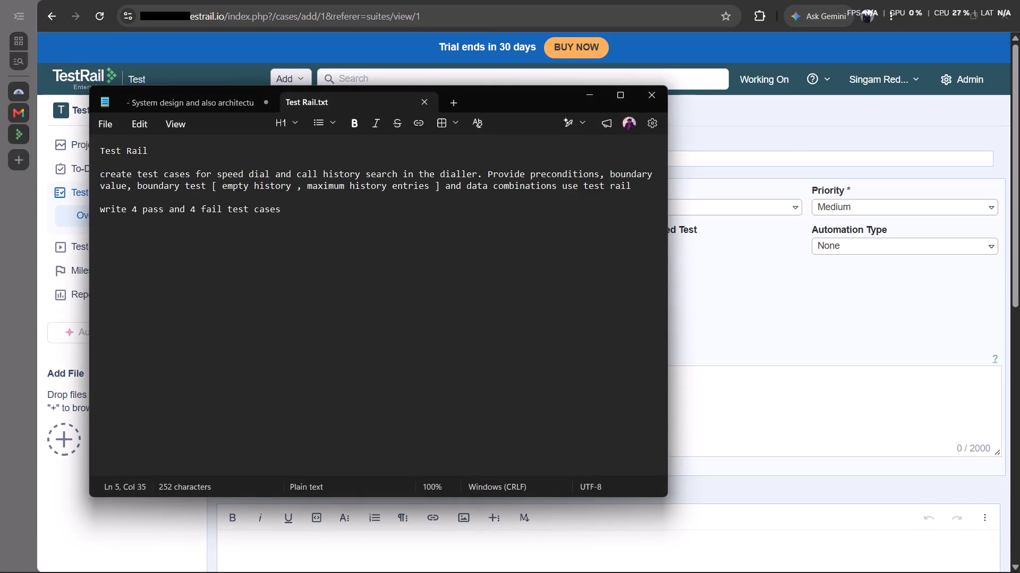
pyautogui.click(220, 254)
pyautogui.press('Right')
pyautogui.press('Right')
pyautogui.press('Right')
pyautogui.press('Right')
pyautogui.press('Right')
pyautogui.press('Right')
pyautogui.press('Right')
pyautogui.press('Right')
pyautogui.press('Right')
pyautogui.press('Right')
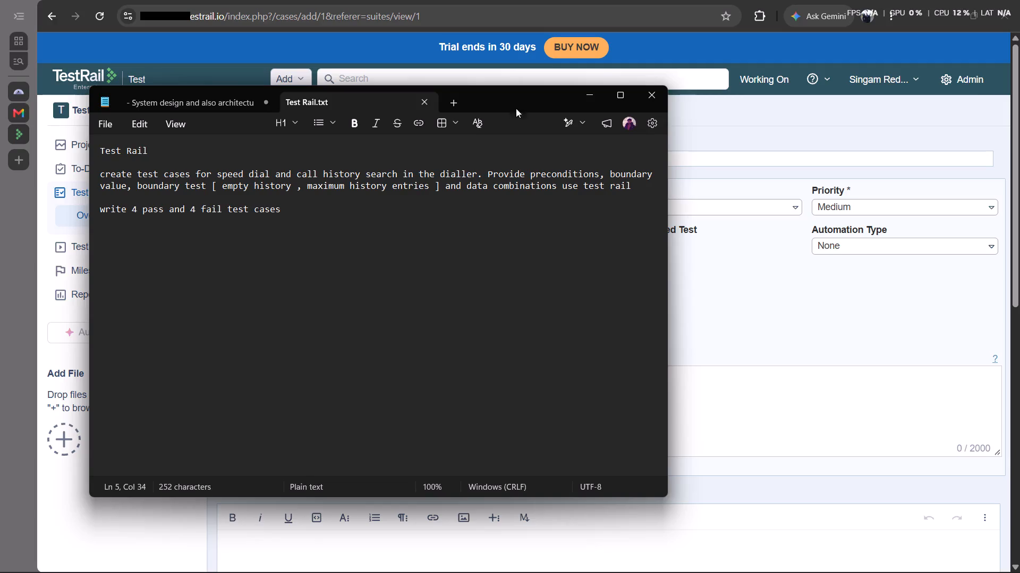
pyautogui.click(851, 293)
# Title the test case ATM Pin Change.
pyautogui.click(461, 159)
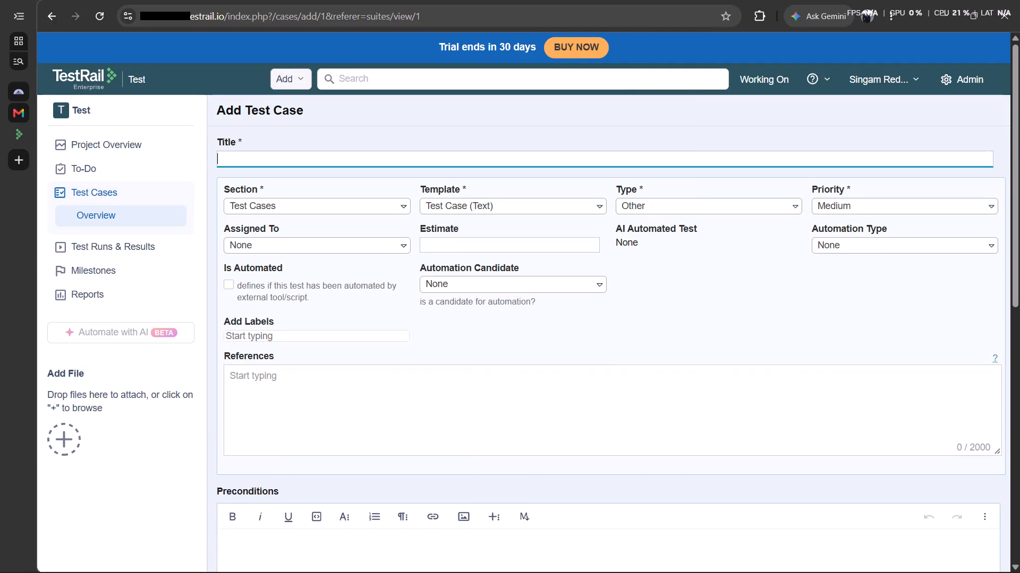
pyautogui.hotkey('shift', 't')
pyautogui.hotkey('shift', 'BackSpace')
pyautogui.write('ATM Pin Change')
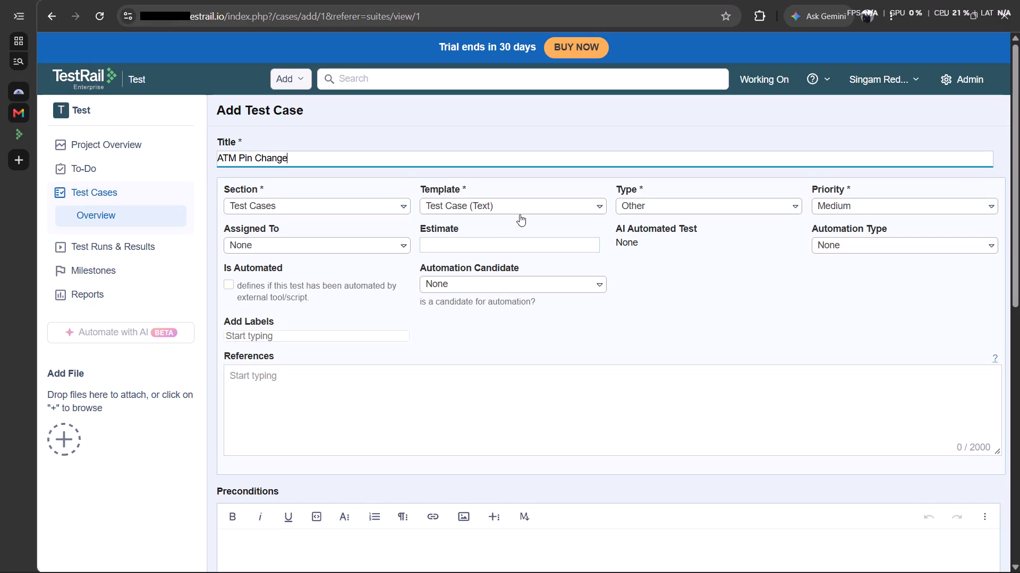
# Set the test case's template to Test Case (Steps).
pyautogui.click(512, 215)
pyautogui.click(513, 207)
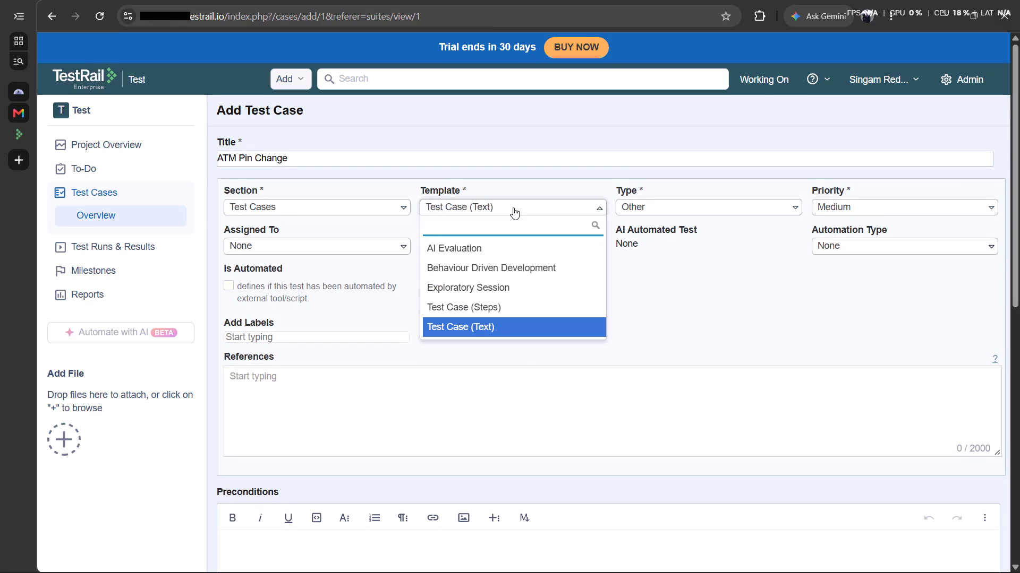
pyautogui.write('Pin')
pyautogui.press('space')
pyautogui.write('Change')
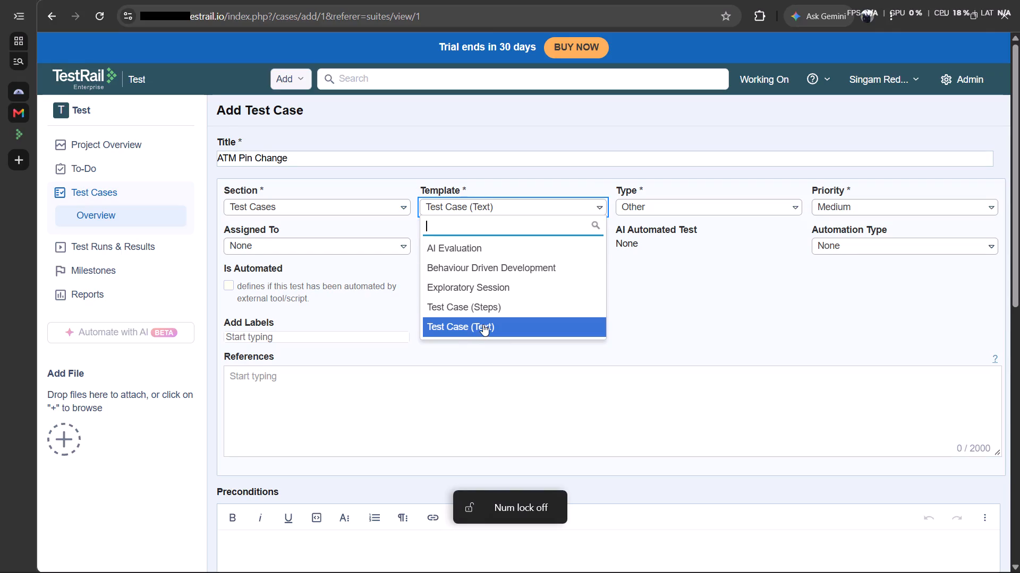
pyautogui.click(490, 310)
# Keep Other as the test case type and set its priority to High.
pyautogui.click(661, 204)
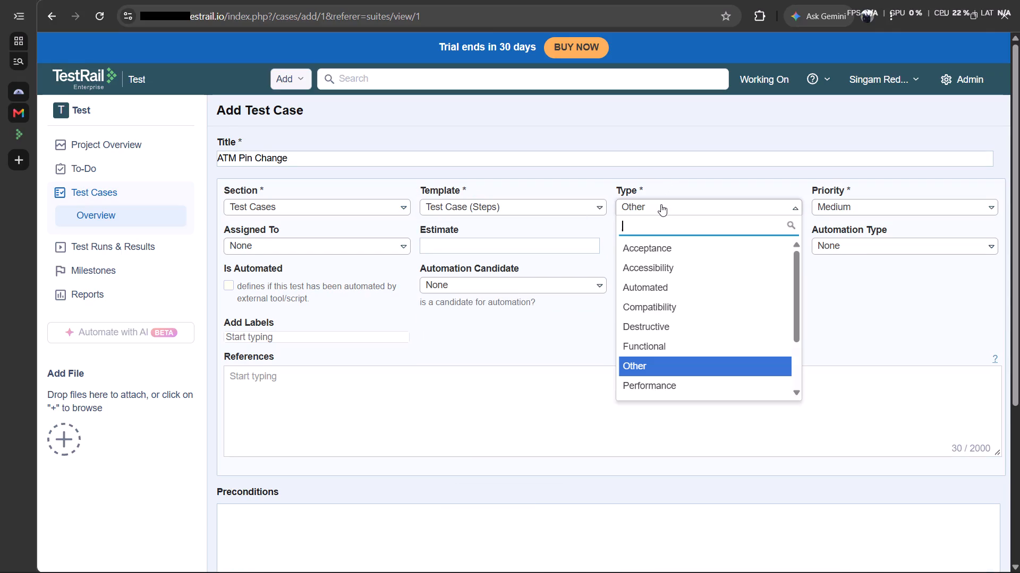
pyautogui.scroll(-1, 667, 334)
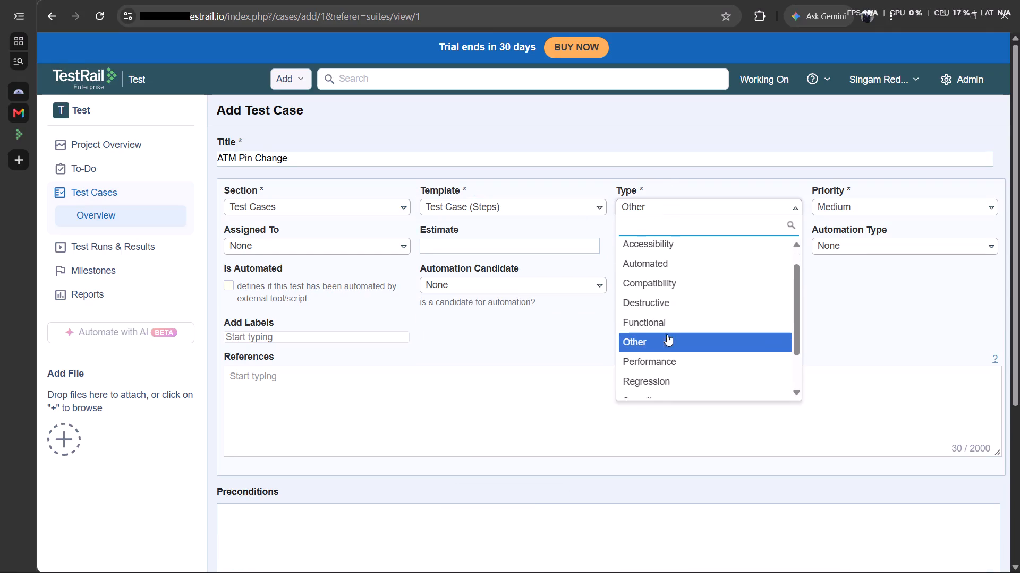
pyautogui.scroll(-1, 667, 334)
pyautogui.click(656, 338)
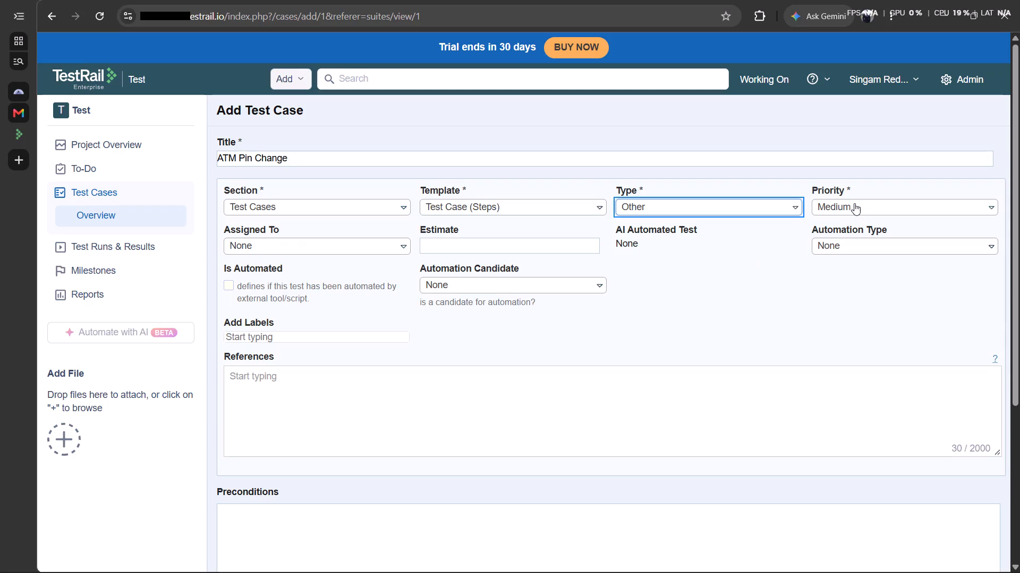
pyautogui.click(854, 203)
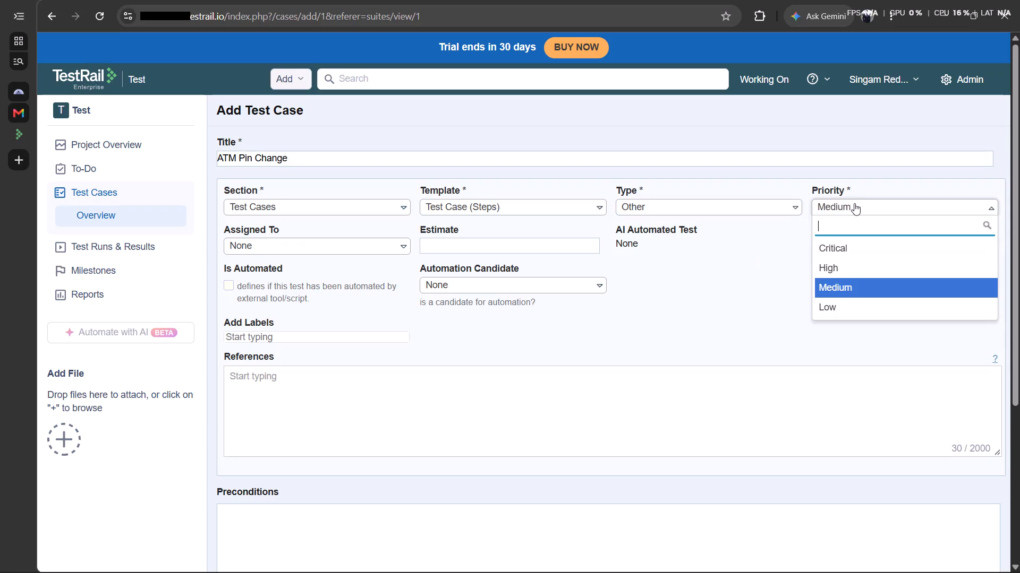
pyautogui.click(854, 203)
pyautogui.click(854, 203)
pyautogui.click(855, 271)
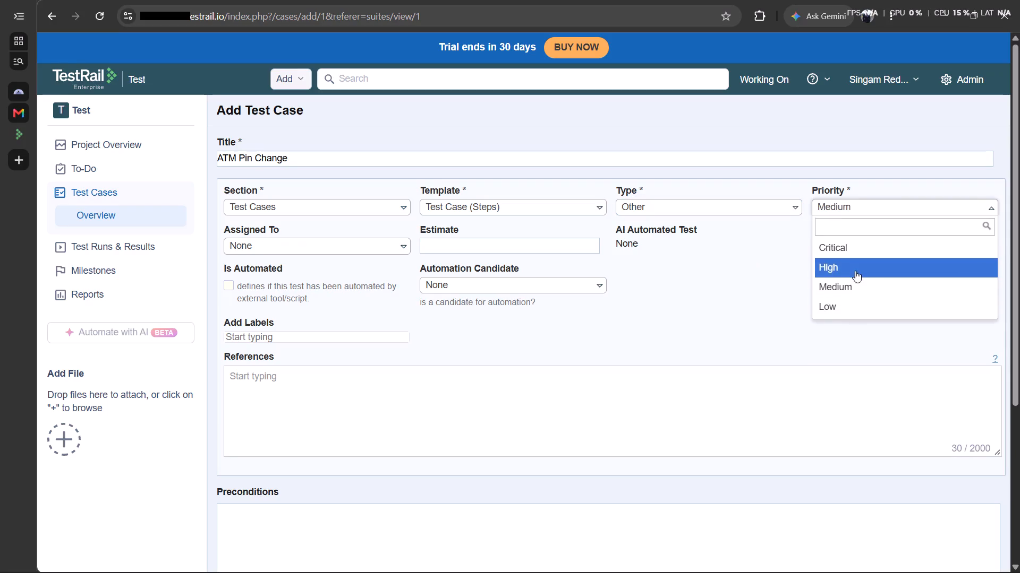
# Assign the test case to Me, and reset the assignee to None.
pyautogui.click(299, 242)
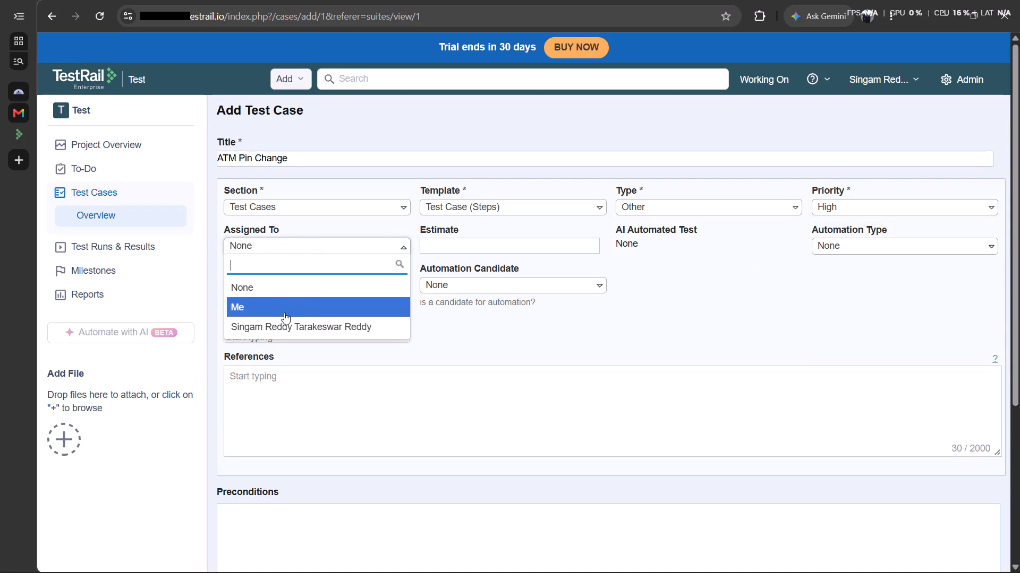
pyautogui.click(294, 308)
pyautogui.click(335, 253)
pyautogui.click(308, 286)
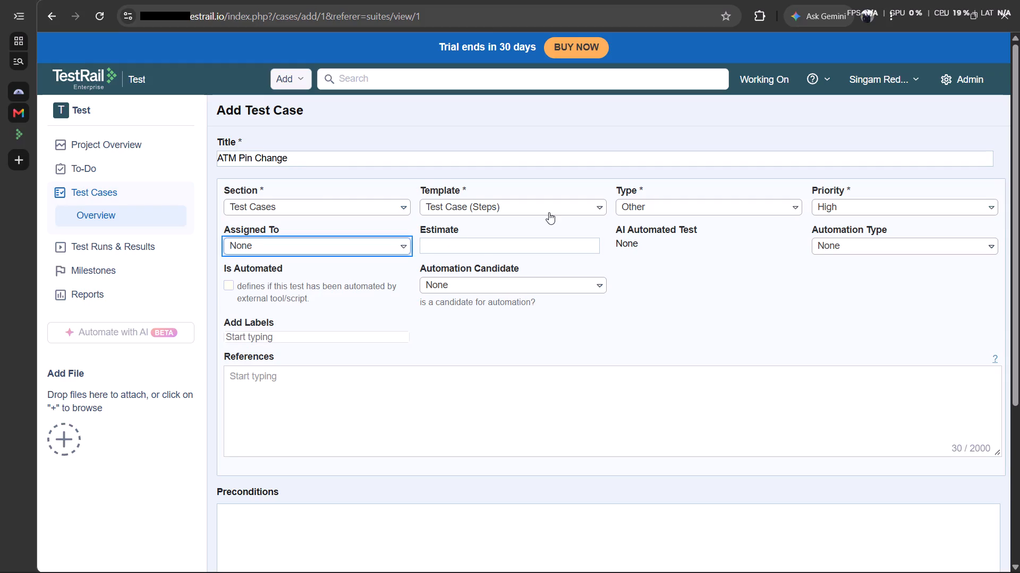
# Examine the form's estimate, labels, references, preconditions and steps fields without filling them in.
pyautogui.click(529, 241)
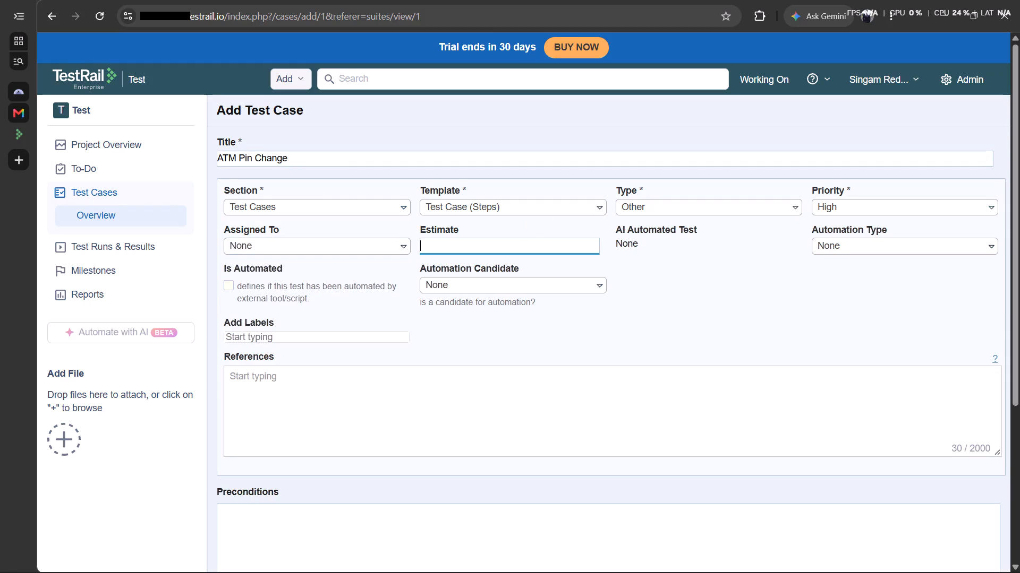
pyautogui.scroll(-1, 408, 426)
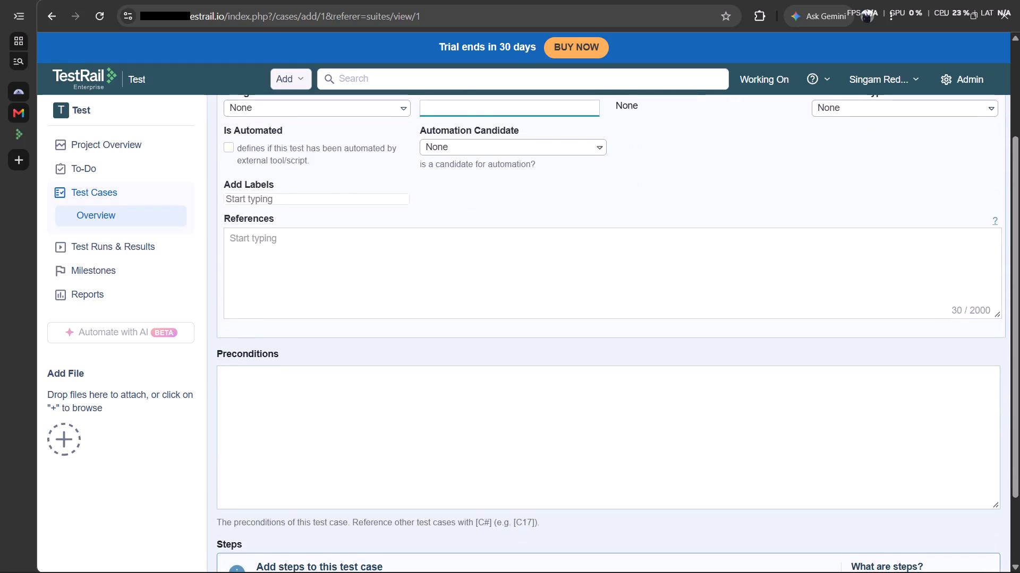
pyautogui.click(319, 200)
pyautogui.click(309, 247)
pyautogui.scroll(-1, 309, 247)
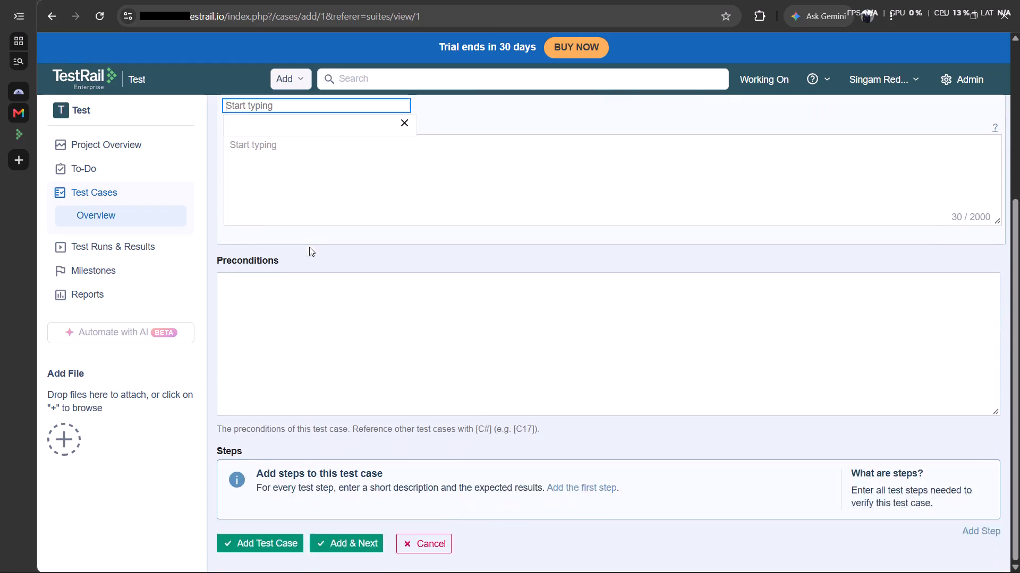
pyautogui.scroll(-2, 309, 247)
pyautogui.scroll(6, 309, 247)
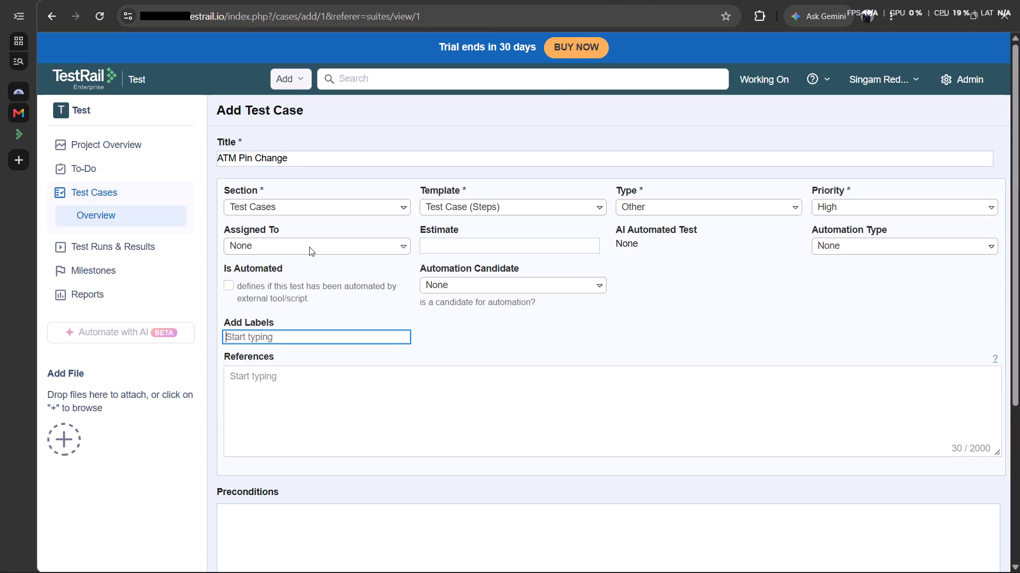
# Set the test case's template to Test Case (Text).
pyautogui.click(689, 205)
pyautogui.click(557, 203)
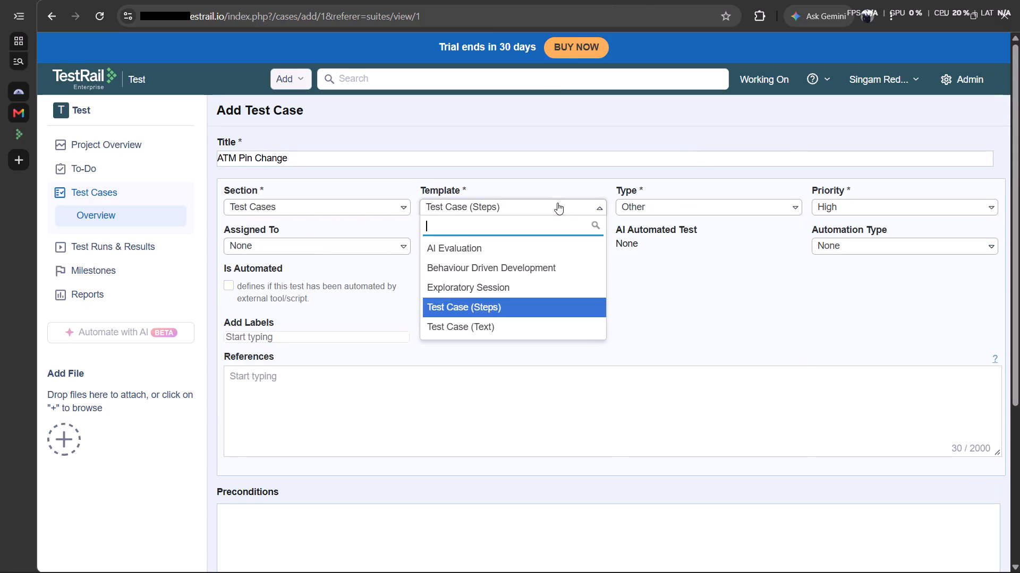
pyautogui.click(520, 324)
# Examine the text template's preconditions, steps and expected result fields and the label field.
pyautogui.scroll(-6, 520, 324)
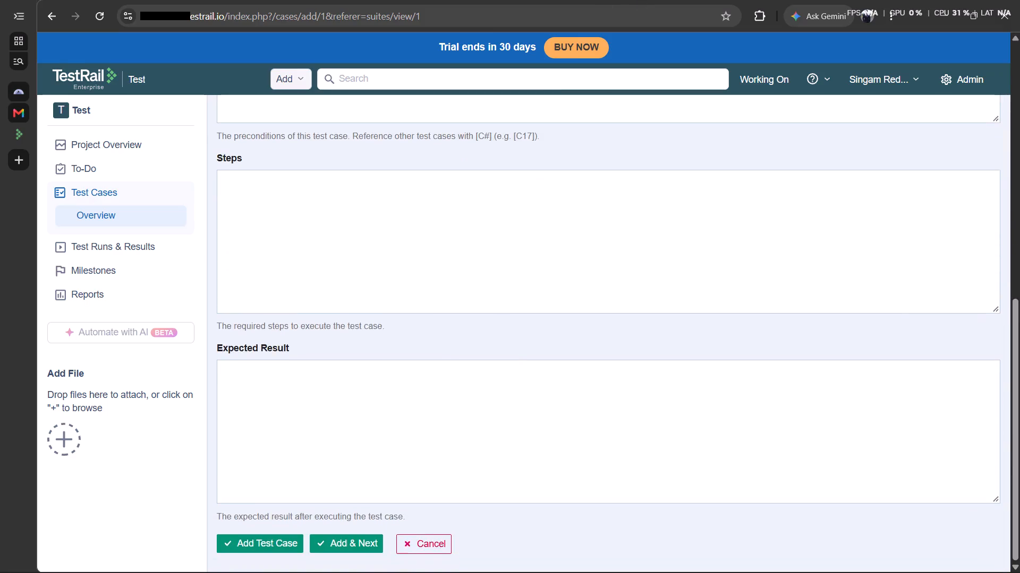
pyautogui.scroll(7, 520, 324)
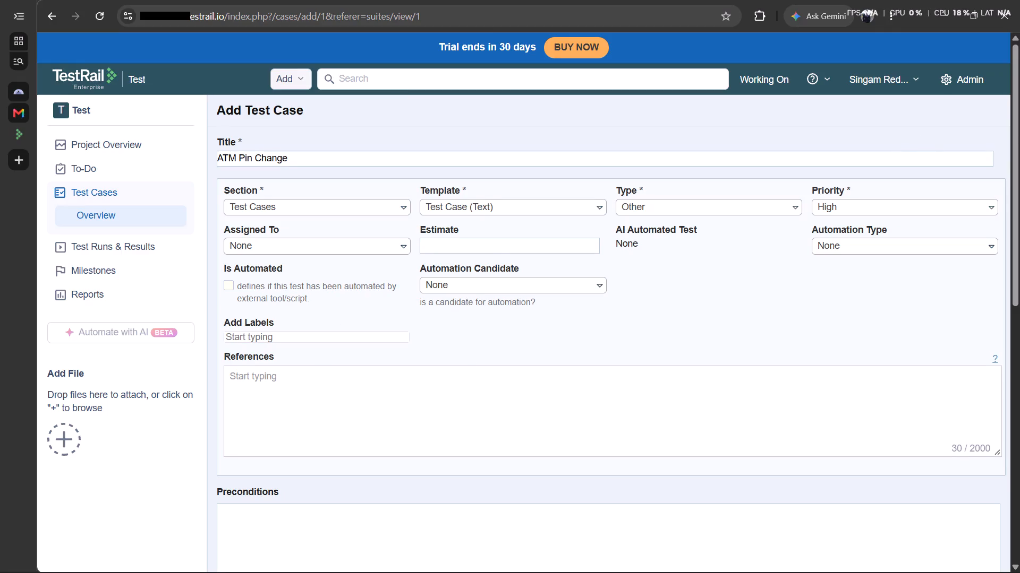
pyautogui.scroll(-3, 302, 381)
pyautogui.scroll(2, 302, 381)
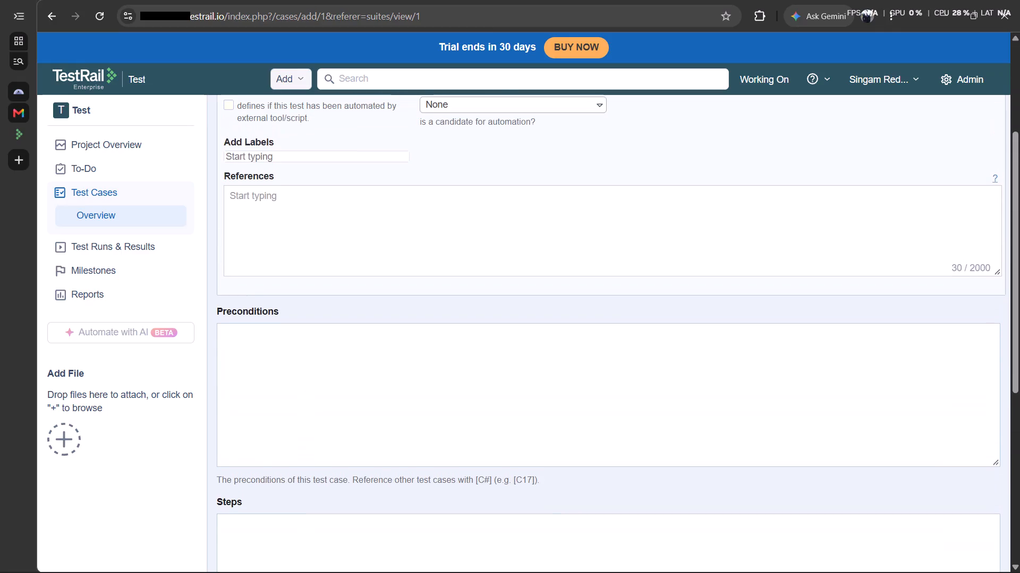
pyautogui.scroll(1, 302, 381)
pyautogui.click(329, 175)
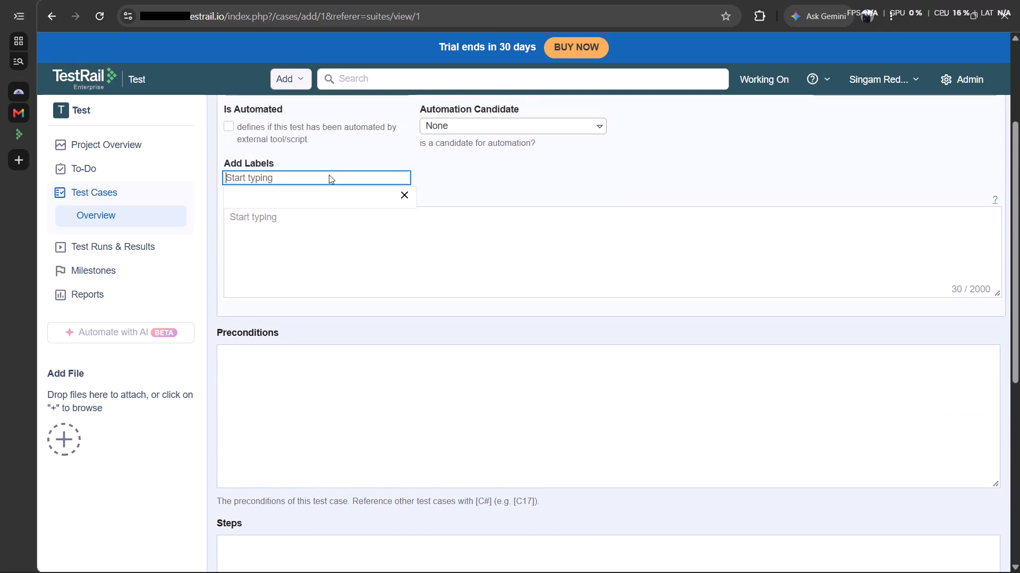
pyautogui.click(329, 175)
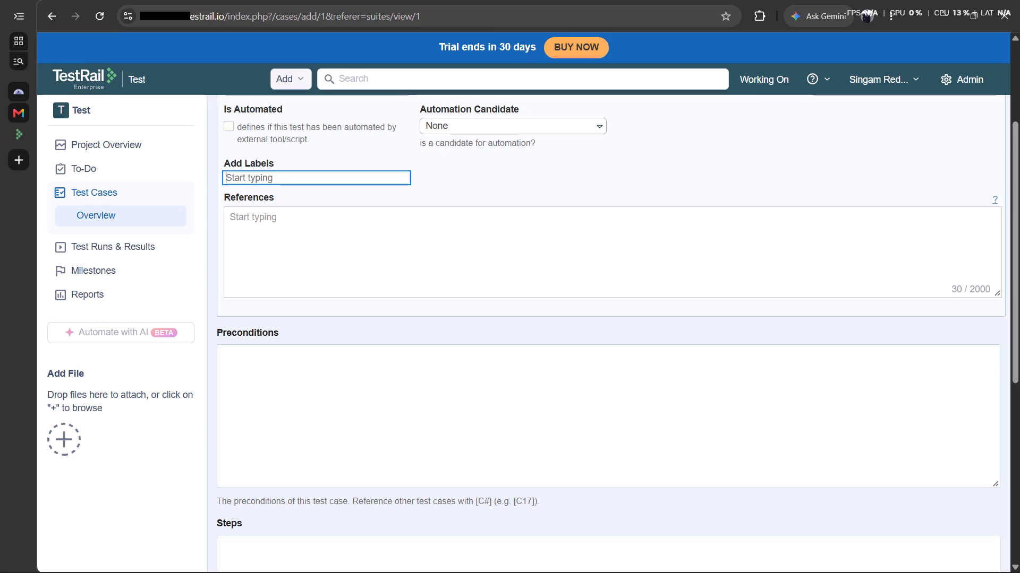
# Open the bookmarked WhatsApp page in a new tab and return to the TestRail test case form.
pyautogui.click(21, 162)
pyautogui.click(250, 42)
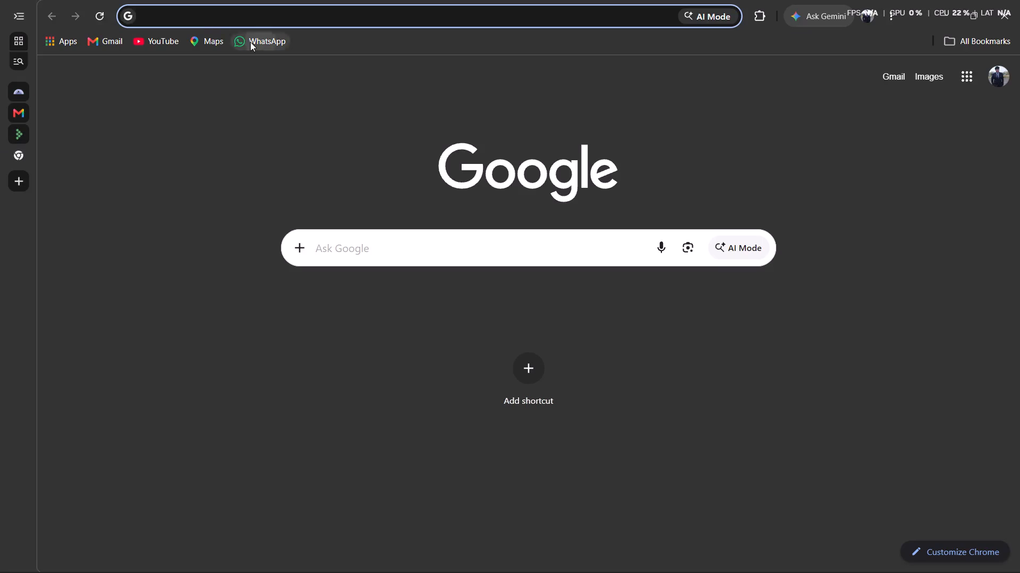
pyautogui.click(14, 136)
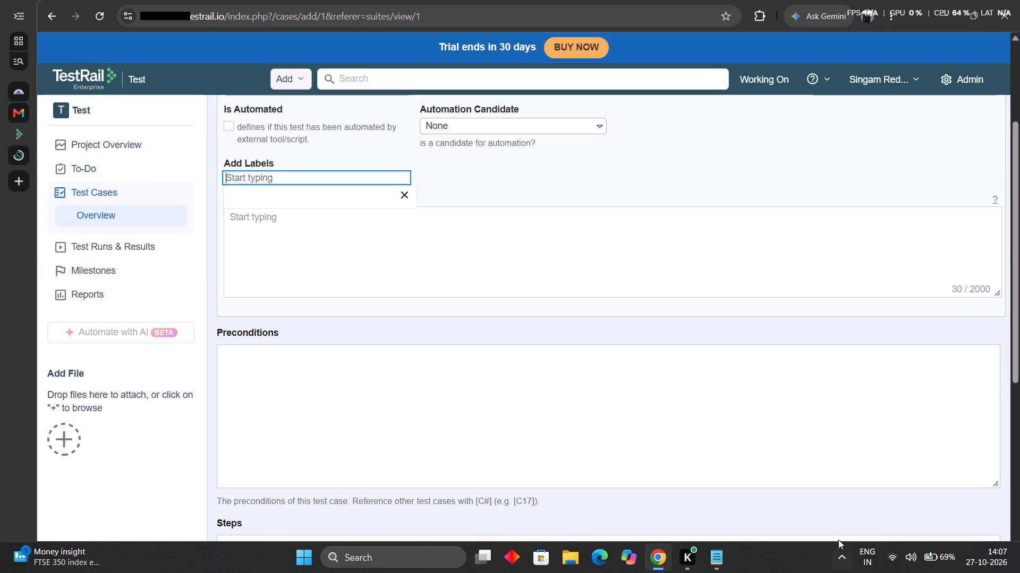
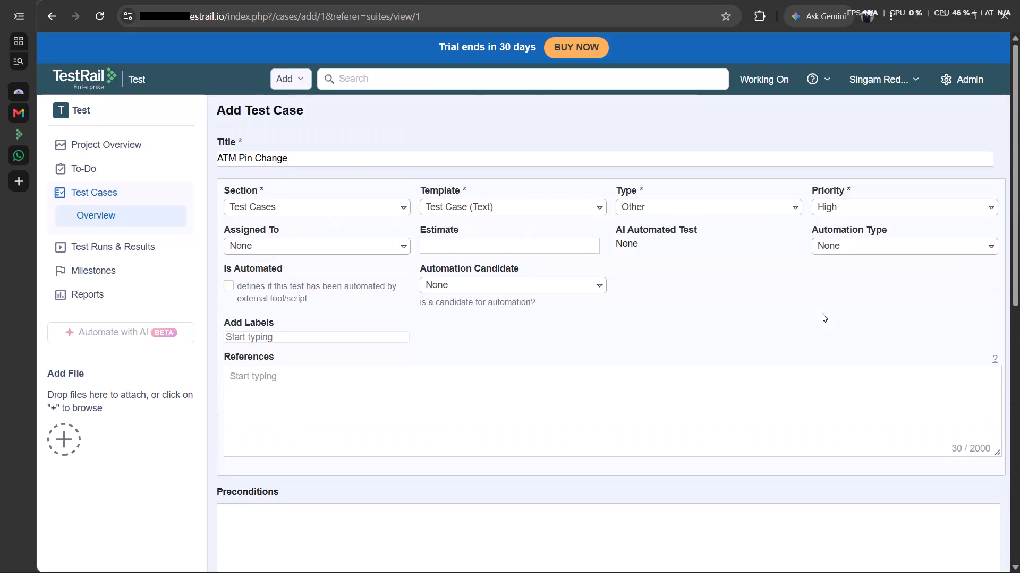
# Examine the whole test case form, from the title and template fields down to steps and expected result.
pyautogui.scroll(-7, 822, 313)
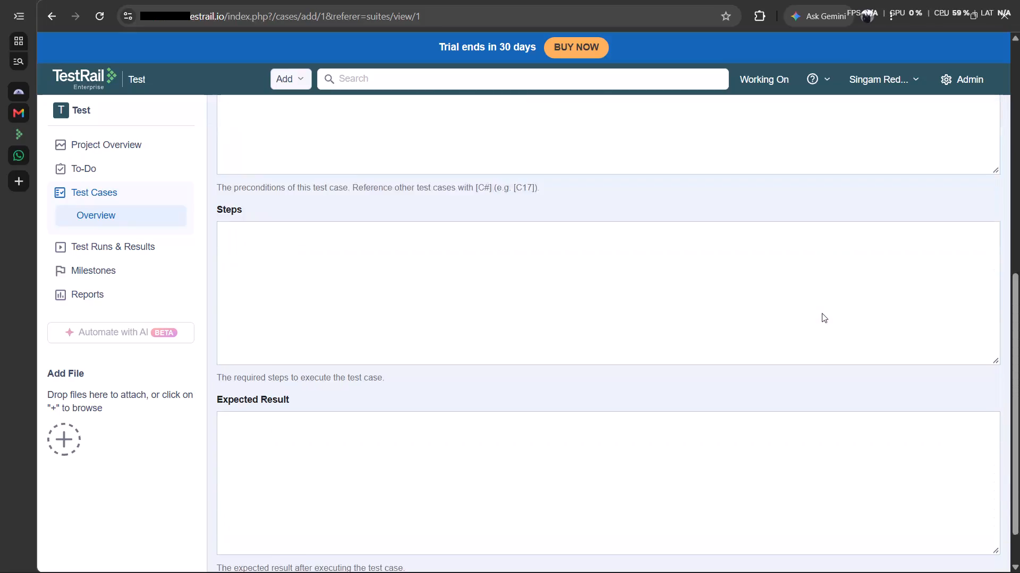
pyautogui.scroll(8, 822, 313)
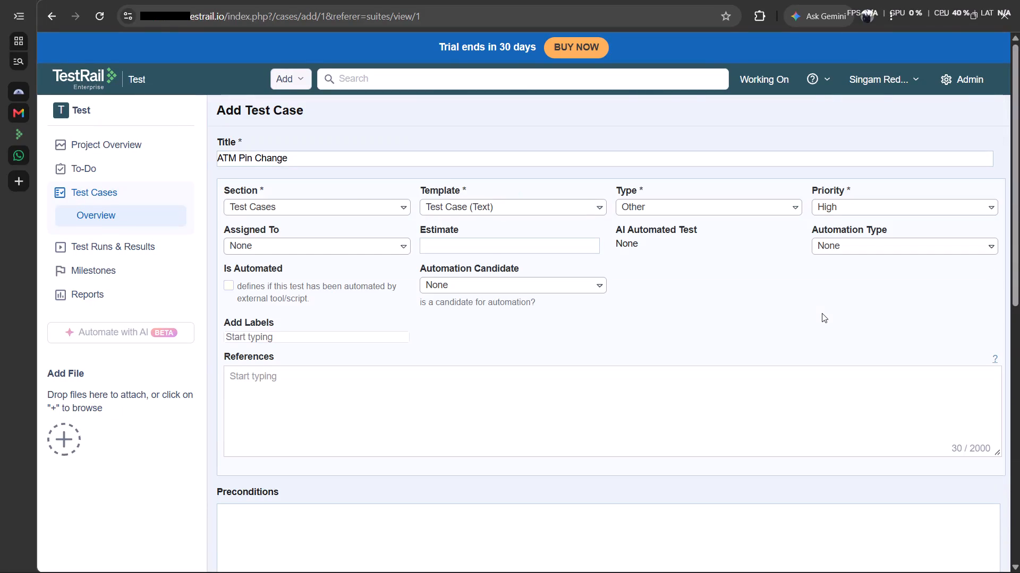
pyautogui.scroll(-9, 822, 313)
pyautogui.scroll(3, 822, 313)
pyautogui.scroll(-7, 822, 313)
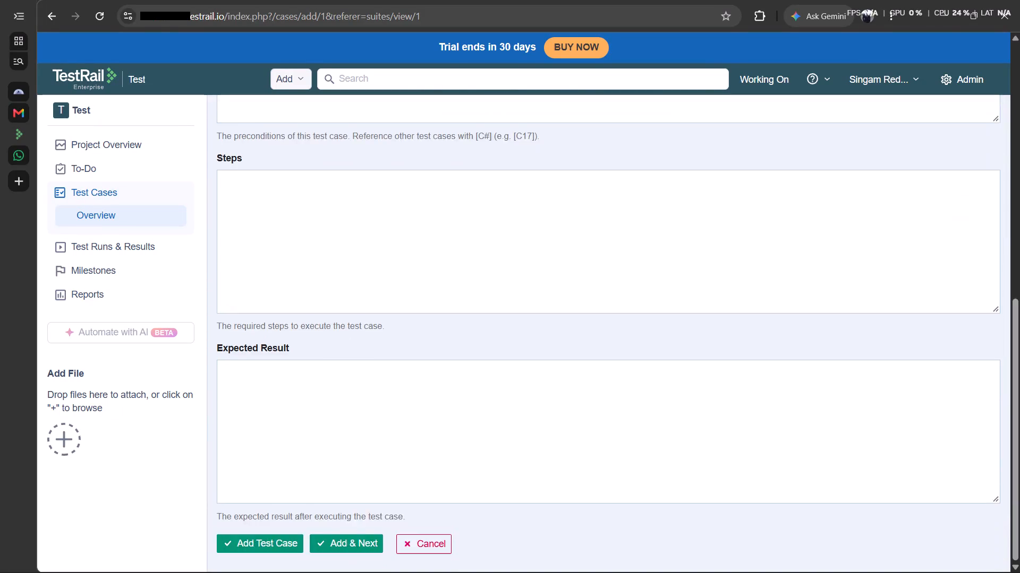
pyautogui.scroll(4, 822, 313)
pyautogui.scroll(-5, 822, 313)
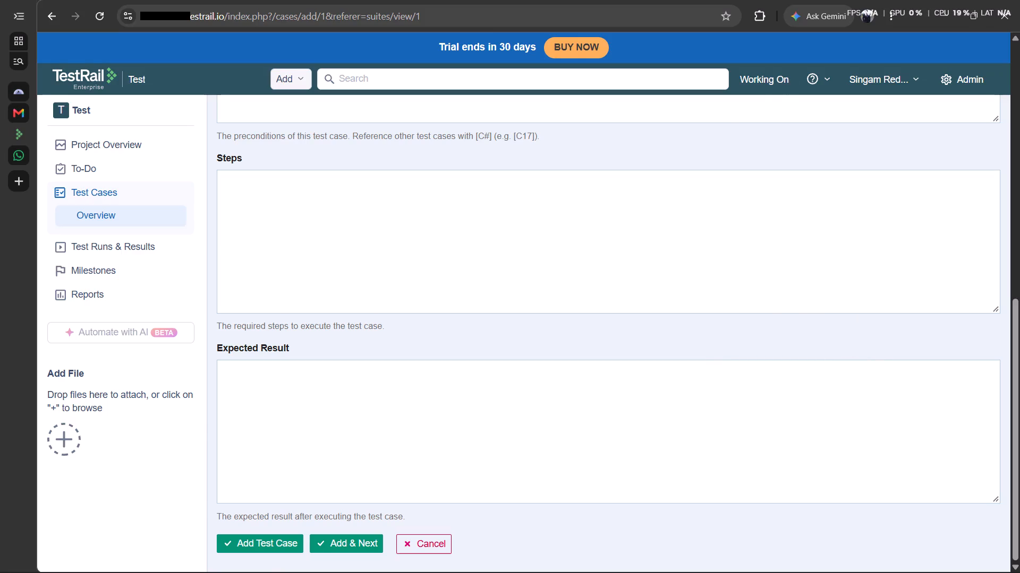
pyautogui.scroll(4, 514, 170)
pyautogui.scroll(-10, 317, 321)
pyautogui.scroll(10, 317, 321)
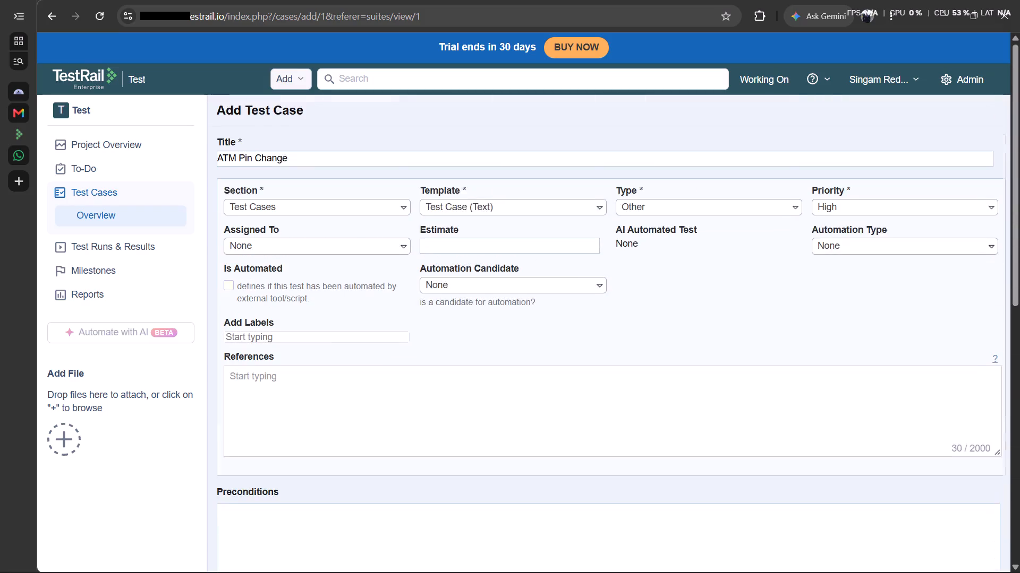
pyautogui.scroll(-3, 317, 321)
# Enter PIn as a new label for the test case and choose the new-label suggestion.
pyautogui.click(328, 304)
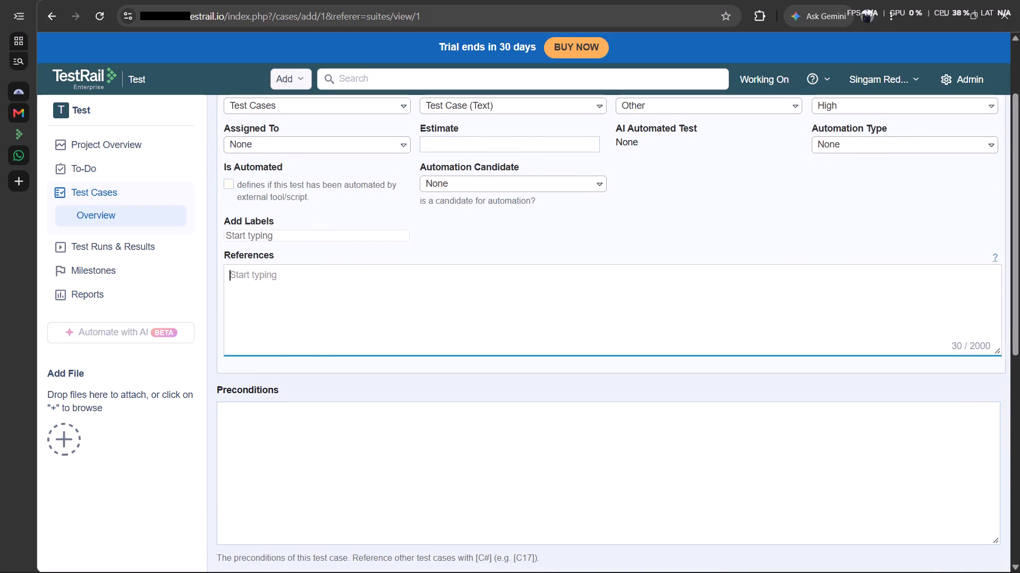
pyautogui.click(308, 231)
pyautogui.write('PIn')
pyautogui.press('space')
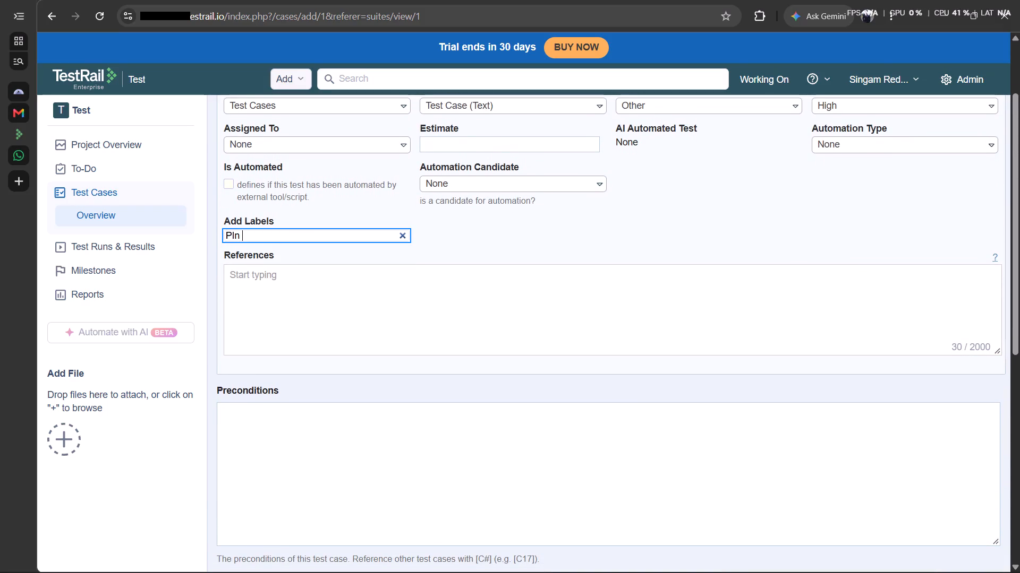
pyautogui.click(303, 264)
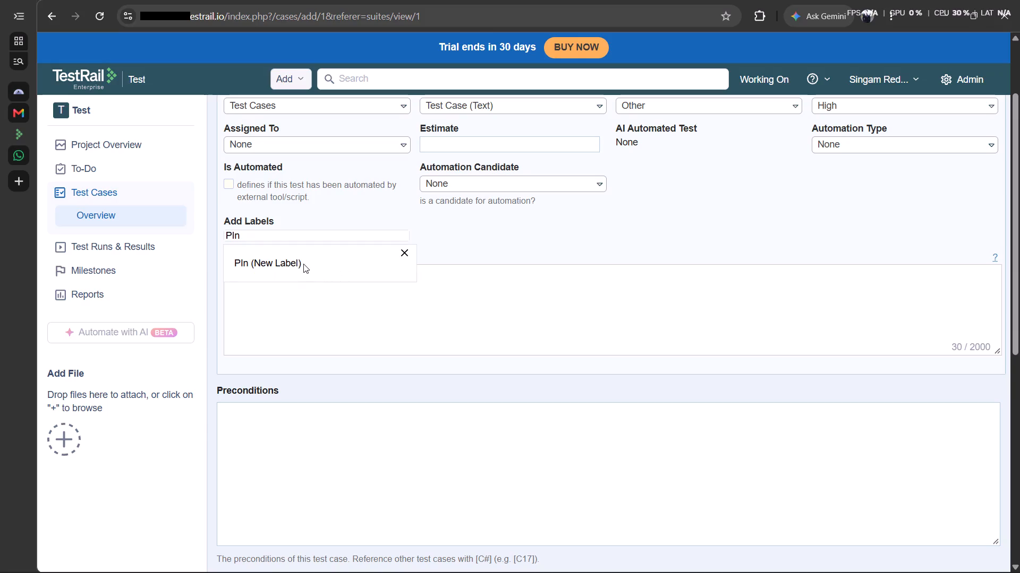
# Enter "For Resetting ATM pin" as the test case's reference.
pyautogui.click(286, 298)
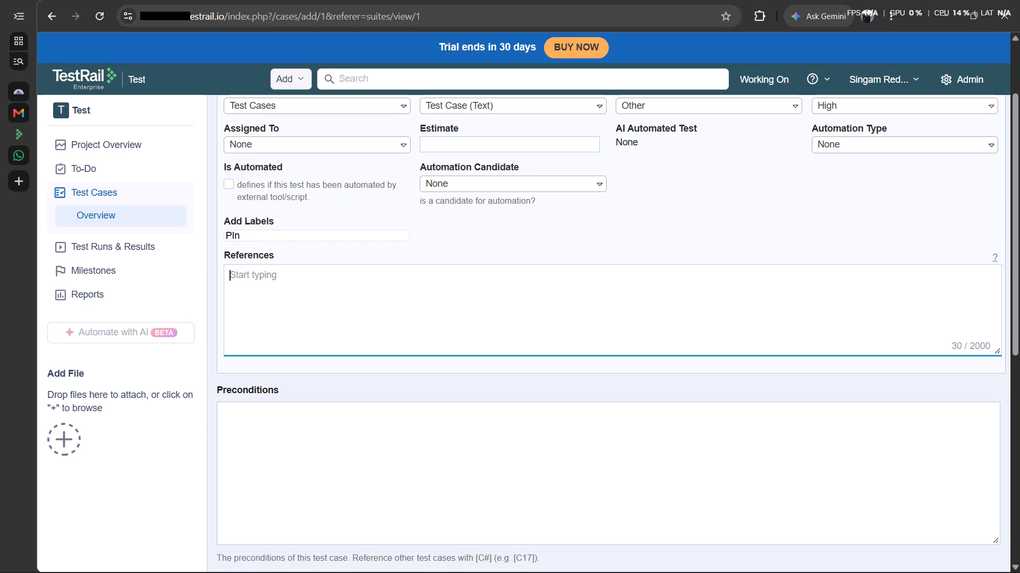
pyautogui.write('For Resetting ATM')
pyautogui.press('space')
pyautogui.write('pin')
pyautogui.press('space')
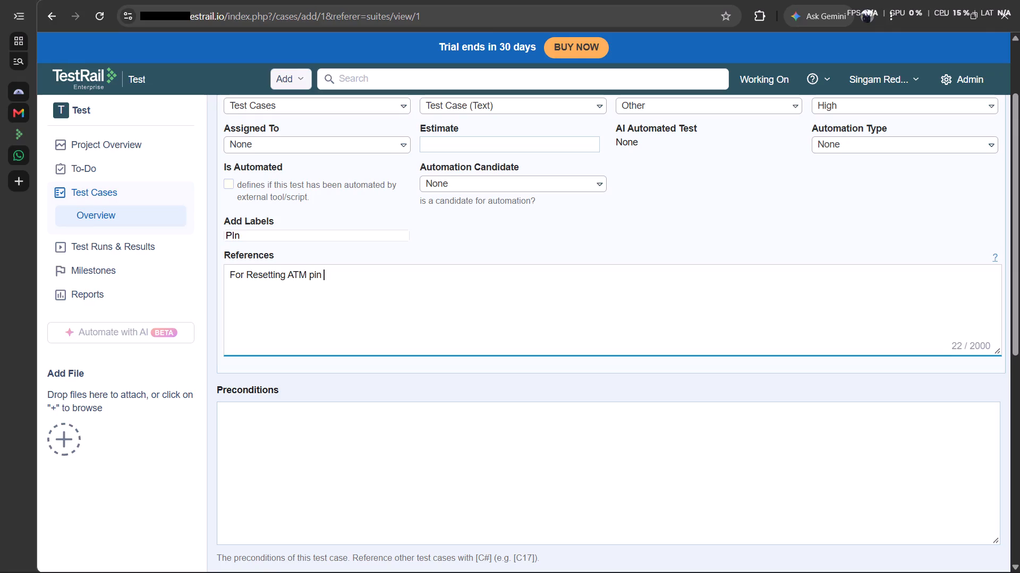
pyautogui.press('BackSpace')
pyautogui.write('.')
pyautogui.press('space')
pyautogui.press('BackSpace')
pyautogui.press('BackSpace')
# Start a numbered list in the preconditions with "Need an existing account and a card" as its first item.
pyautogui.click(342, 435)
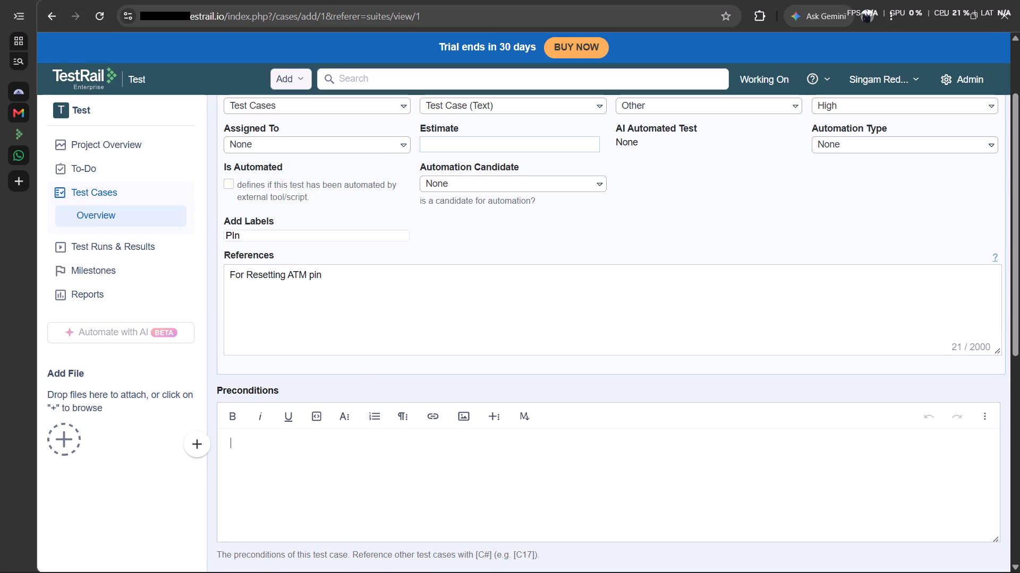
pyautogui.write('Nee')
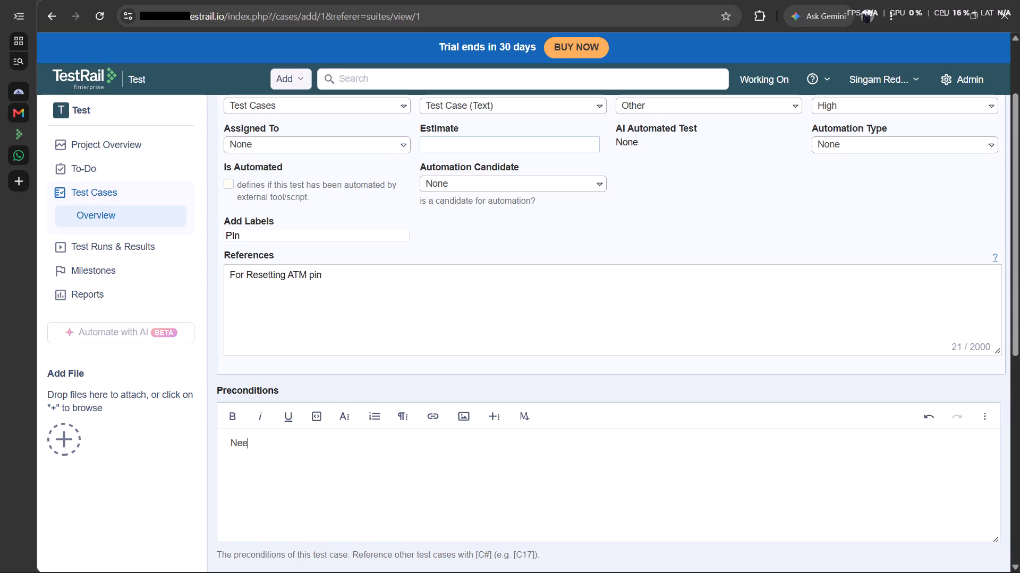
pyautogui.click(377, 417)
pyautogui.write('d a')
pyautogui.press('space')
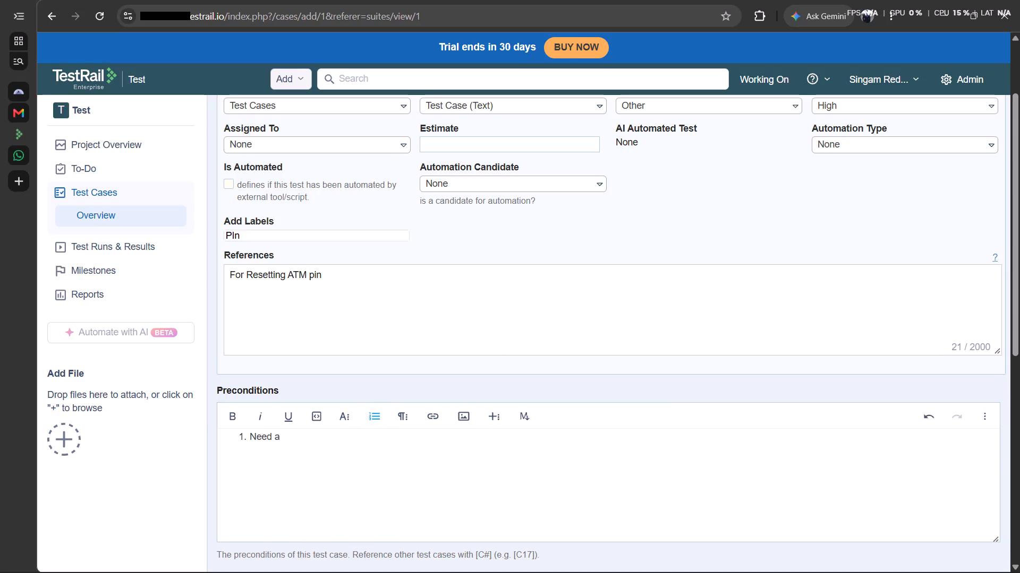
pyautogui.press('BackSpace')
pyautogui.press('BackSpace')
pyautogui.write('an existing')
pyautogui.press('space')
pyautogui.write('account')
pyautogui.press('space')
pyautogui.write('and a')
pyautogui.press('space')
pyautogui.write('card')
pyautogui.press('space')
# Add "ATM should be working" as the second item of the preconditions list.
pyautogui.press('Return')
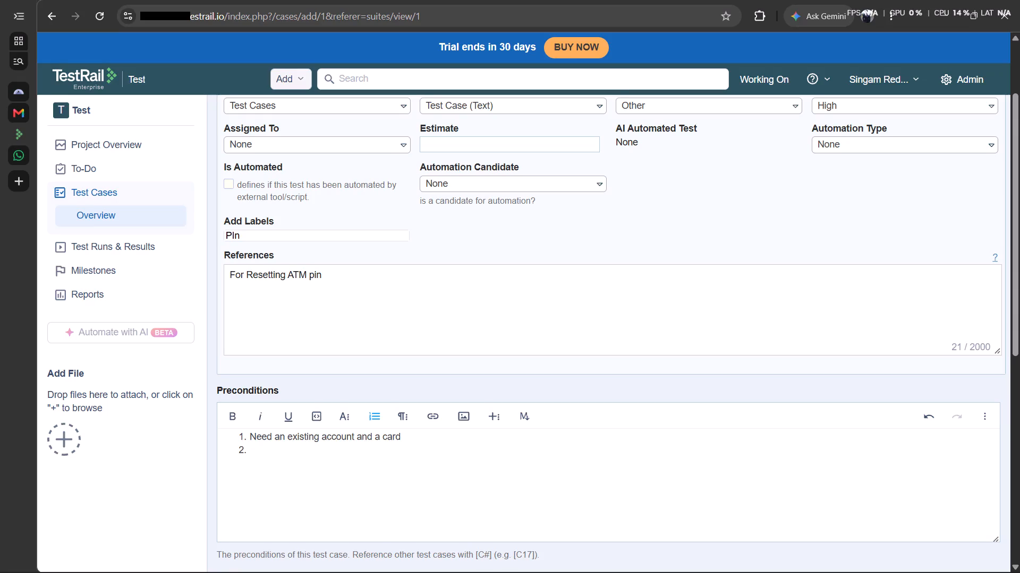
pyautogui.hotkey('shift', 'a')
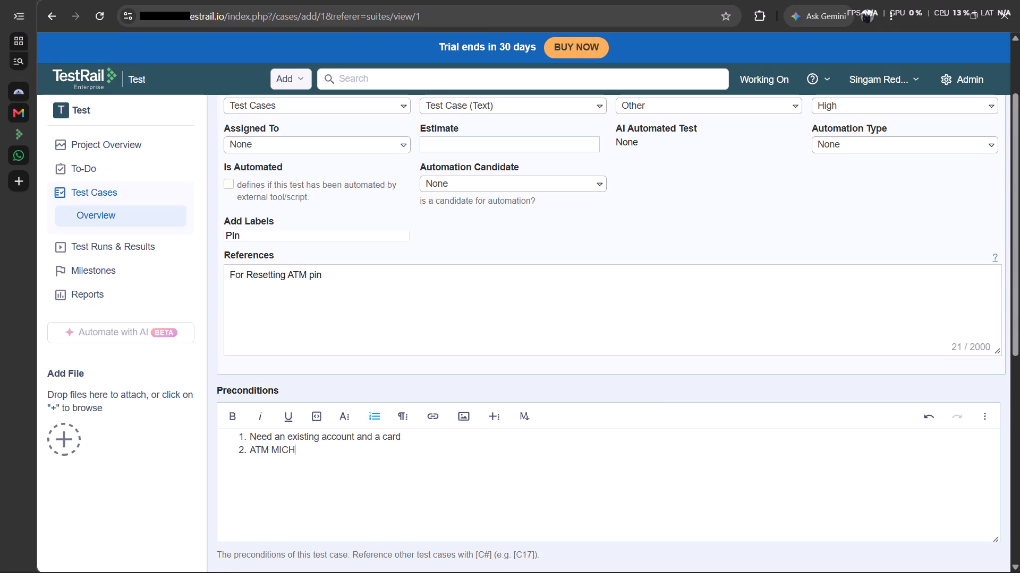
pyautogui.press('BackSpace')
pyautogui.press('BackSpace')
pyautogui.press('BackSpace')
pyautogui.press('BackSpace')
pyautogui.press('BackSpace')
pyautogui.press('BackSpace')
pyautogui.press('BackSpace')
pyautogui.press('BackSpace')
pyautogui.press('space')
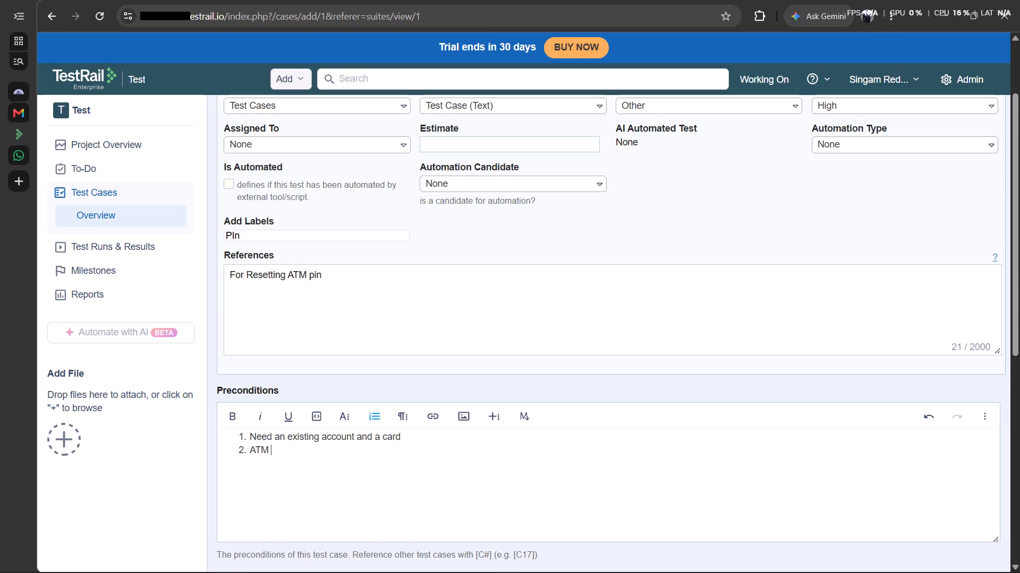
pyautogui.write('should be workin')
pyautogui.press('g')
# Add "Bank account should be in working condition" as the third item of the preconditions list.
pyautogui.press('Return')
pyautogui.write('ac')
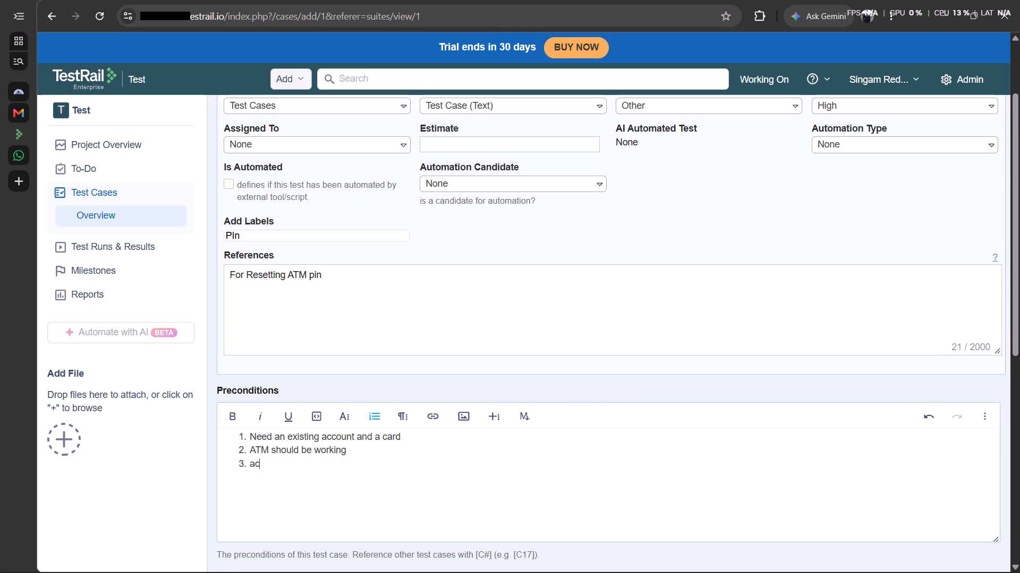
pyautogui.press('BackSpace')
pyautogui.press('BackSpace')
pyautogui.write('Bam')
pyautogui.press('BackSpace')
pyautogui.write('nk account should be workin')
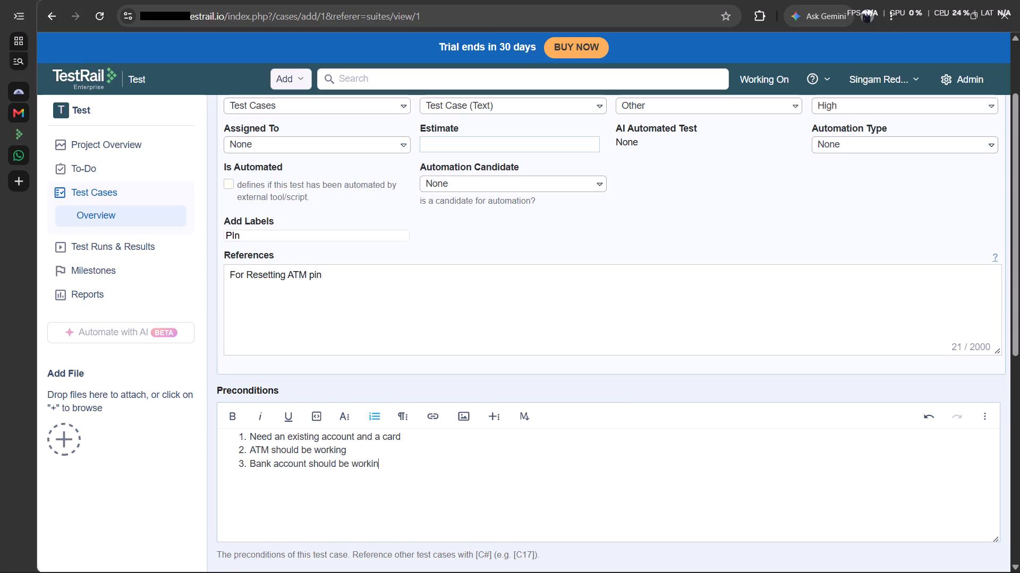
pyautogui.press('BackSpace')
pyautogui.press('BackSpace')
pyautogui.press('BackSpace')
pyautogui.press('BackSpace')
pyautogui.press('BackSpace')
pyautogui.press('BackSpace')
pyautogui.write('i')
pyautogui.press('space')
pyautogui.press('BackSpace')
pyautogui.write('n working condition')
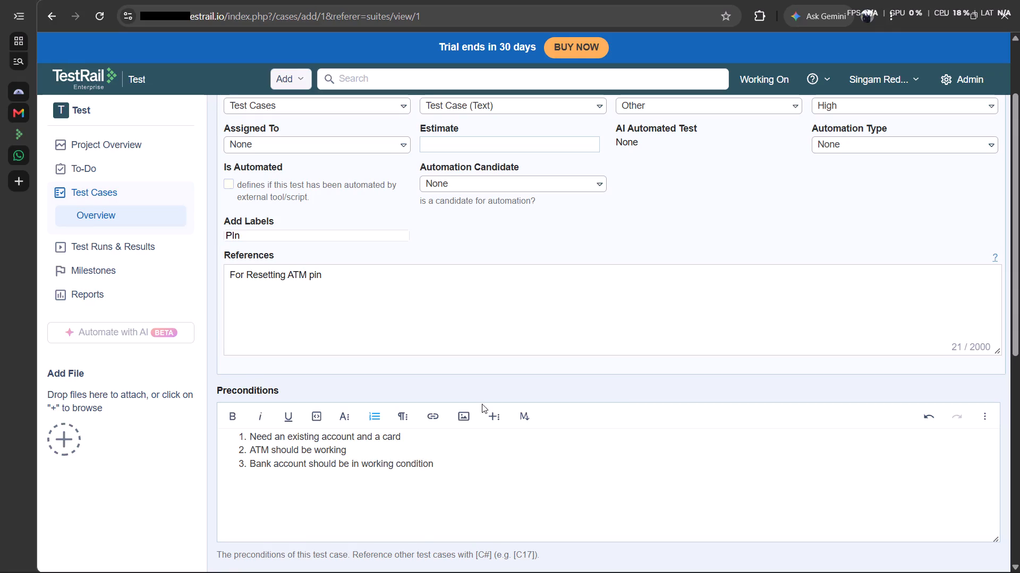
# Start a numbered list in the test case's steps with "Insert card into ATM" as its first item.
pyautogui.scroll(-4, 419, 499)
pyautogui.click(321, 383)
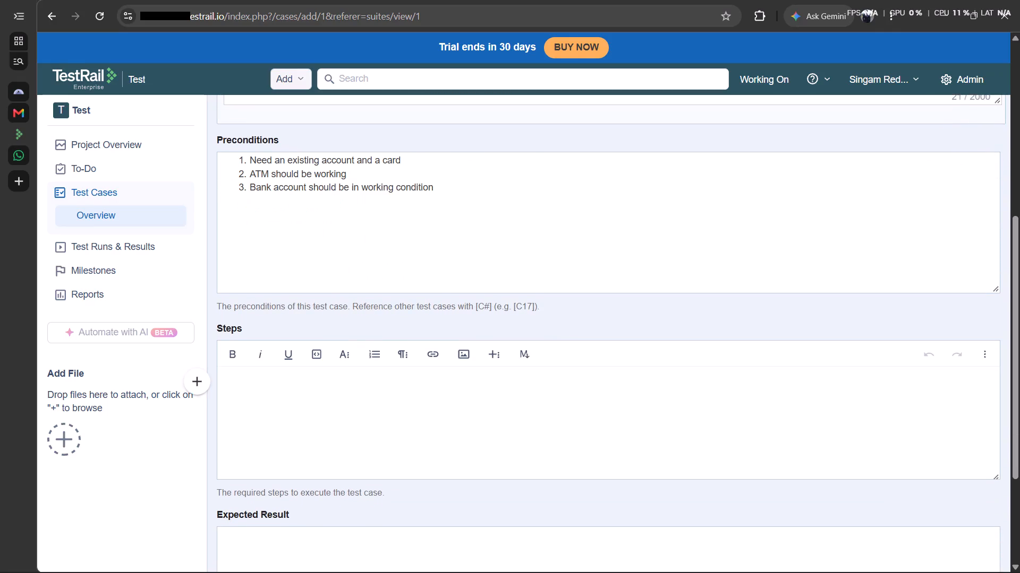
pyautogui.click(375, 357)
pyautogui.write('Insert')
pyautogui.press('space')
pyautogui.hotkey('shift', 'a')
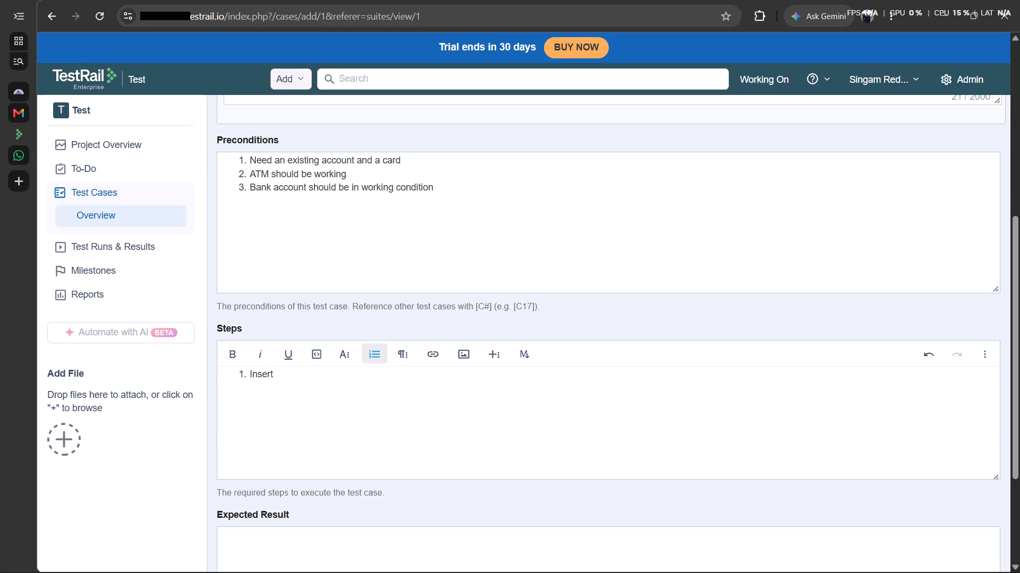
pyautogui.hotkey('shift', 'BackSpace')
pyautogui.write('card into a')
pyautogui.press('BackSpace')
pyautogui.write('ATM')
pyautogui.press('space')
pyautogui.write('se')
pyautogui.press('BackSpace')
pyautogui.press('BackSpace')
# Add "select Account" as the second item of the test case's steps list.
pyautogui.press('Return')
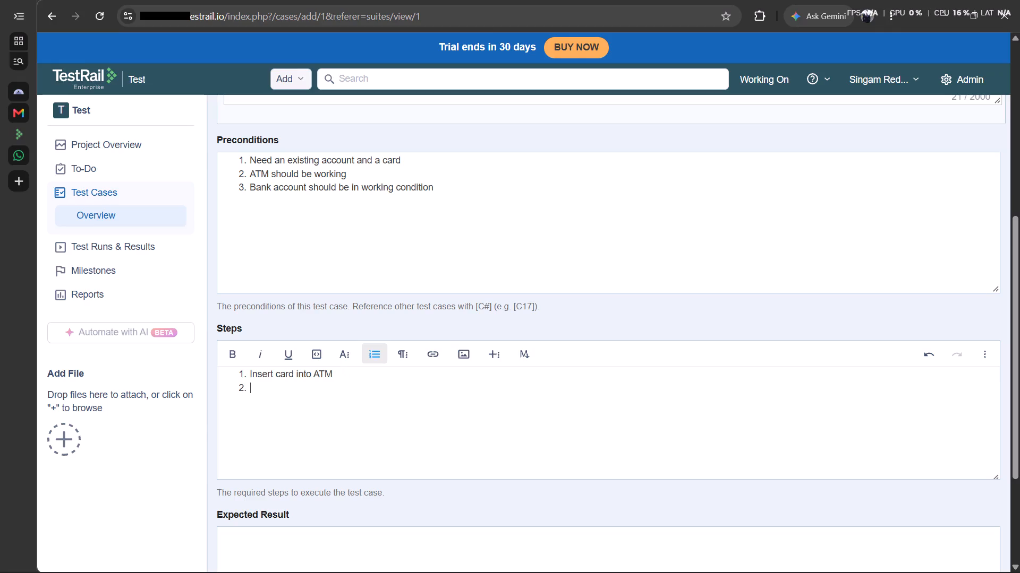
pyautogui.write('select')
pyautogui.press('space')
pyautogui.scroll(3, 375, 357)
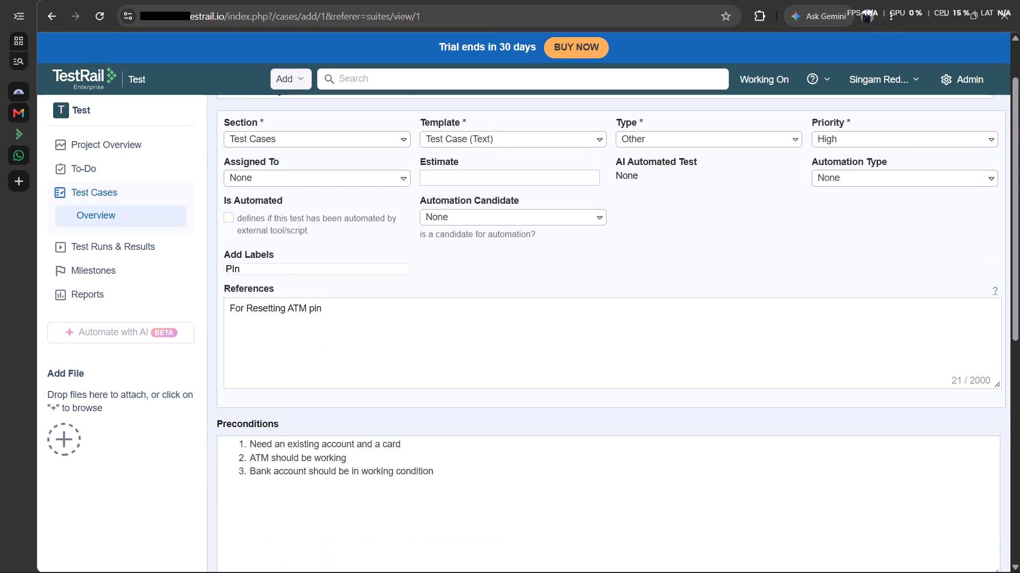
pyautogui.scroll(-4, 375, 357)
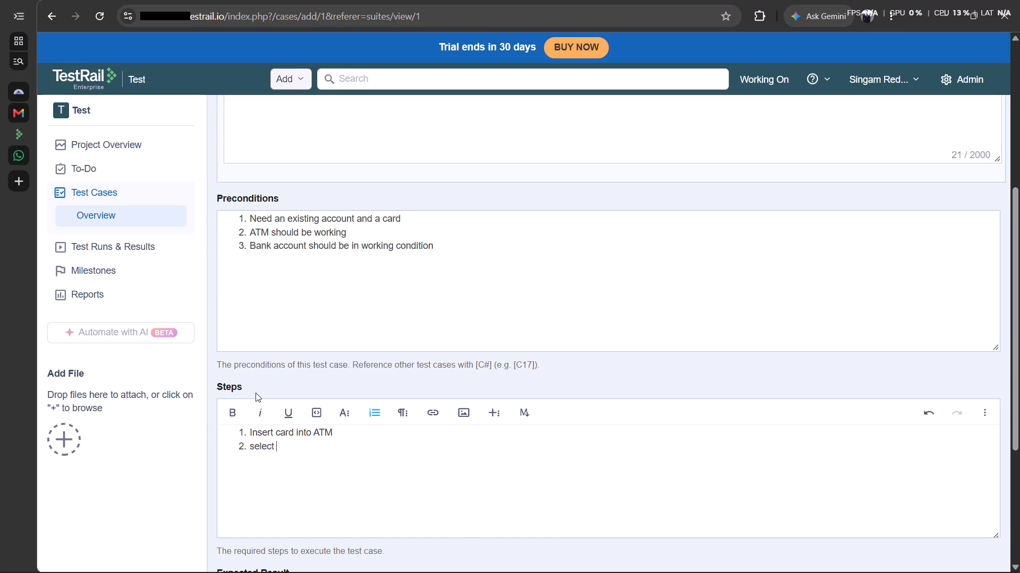
pyautogui.write('Account')
pyautogui.press('space')
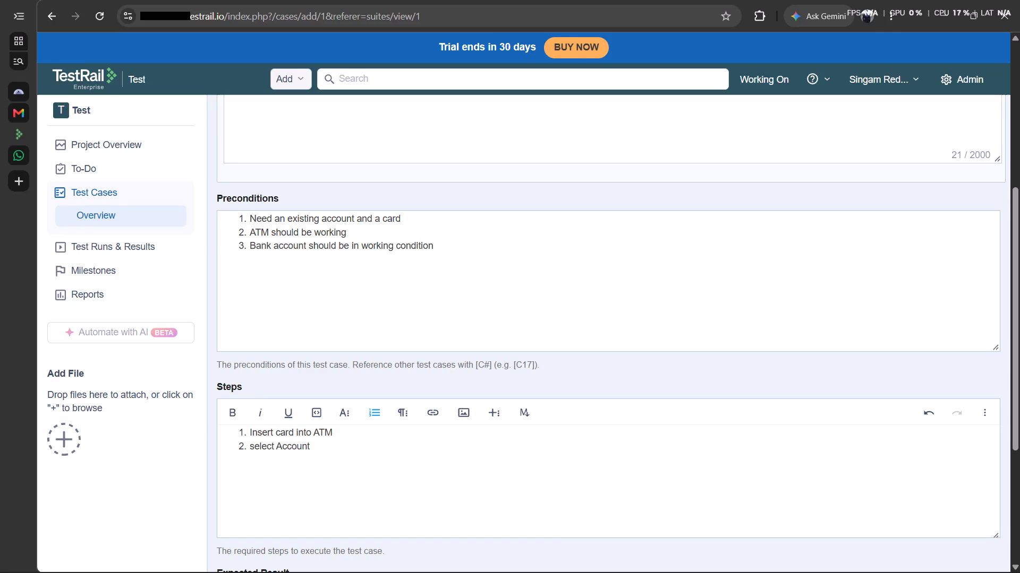
# Add "enter old pin" as the third item of the test case's steps list.
pyautogui.press('Return')
pyautogui.write('enter old pin')
pyautogui.press('space')
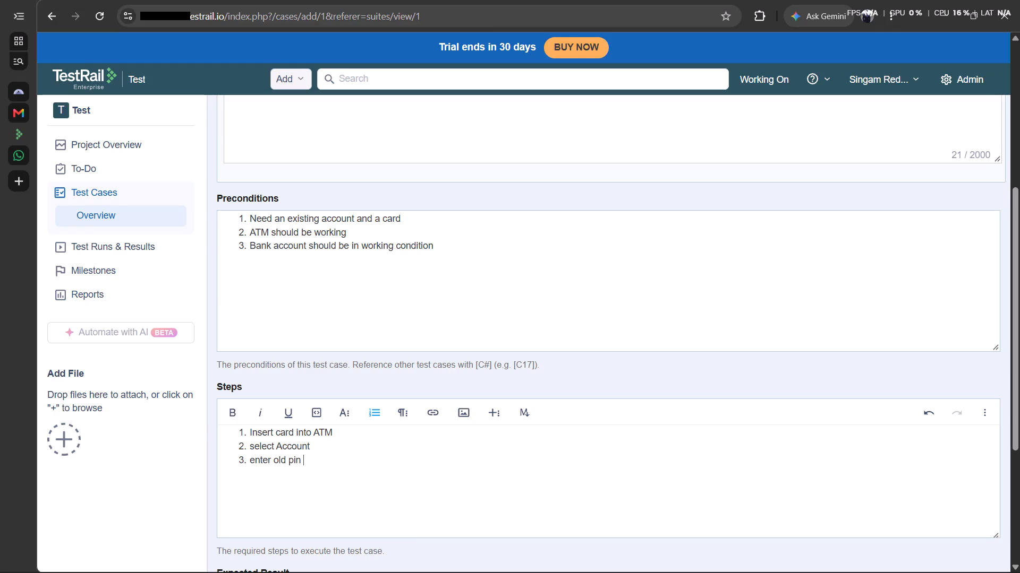
# Add "select option to reset old pin" as the fourth item of the test case's steps list.
pyautogui.press('Return')
pyautogui.write('select')
pyautogui.press('space')
pyautogui.write('op')
pyautogui.write('tion to reset')
pyautogui.press('space')
pyautogui.write('old pin')
# Add "enter new pin and save" as the fifth item of the test case's steps list and start a sixth item.
pyautogui.press('Return')
pyautogui.scroll(-2, 256, 393)
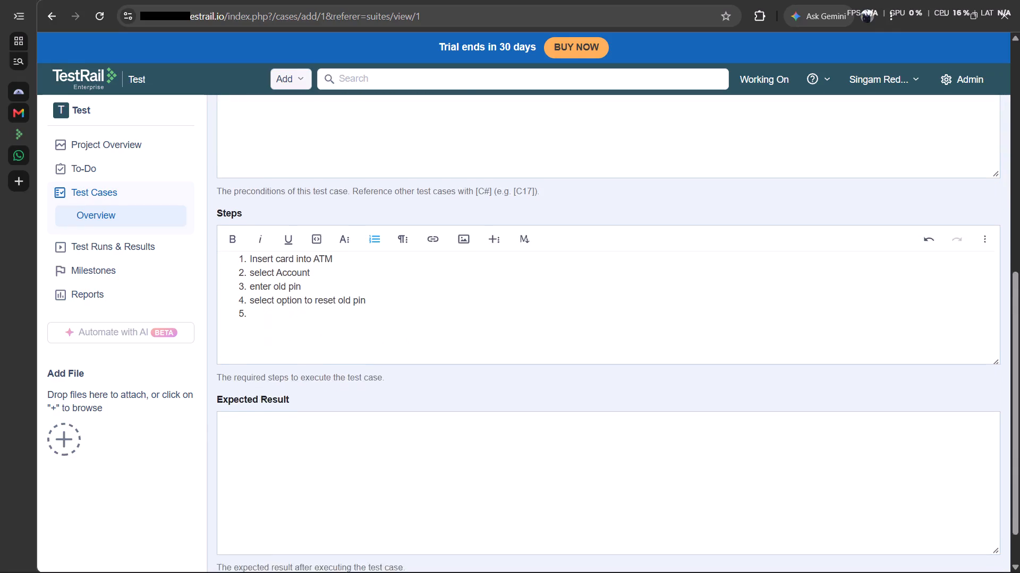
pyautogui.scroll(-3, 256, 393)
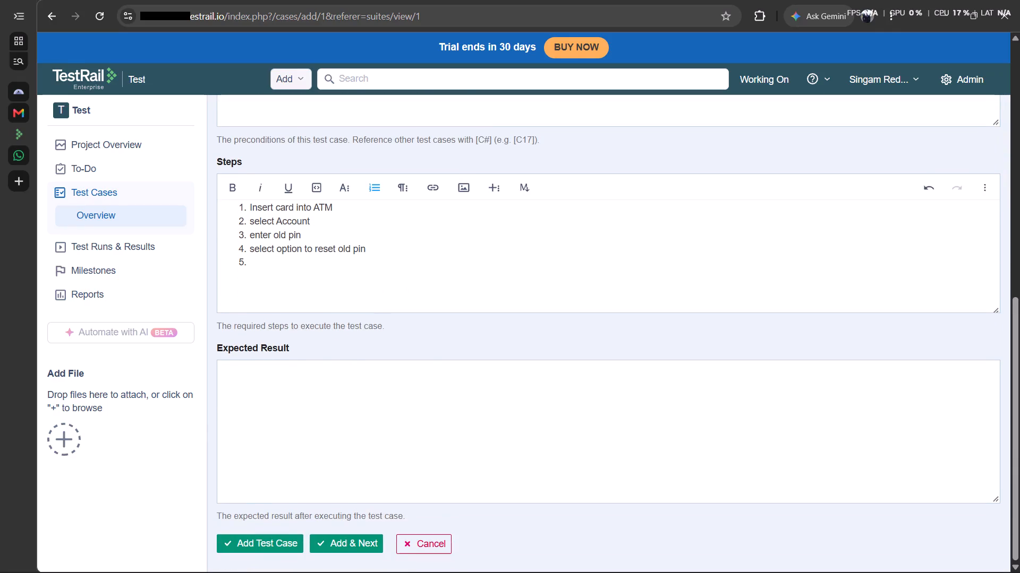
pyautogui.write('en')
pyautogui.press('BackSpace')
pyautogui.press('BackSpace')
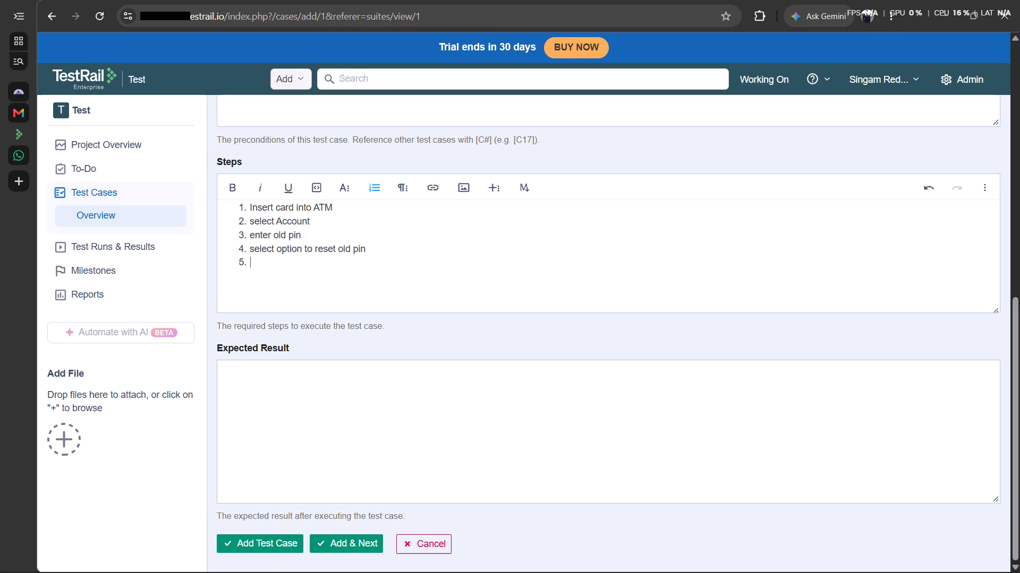
pyautogui.write('enter nr')
pyautogui.press('BackSpace')
pyautogui.write('ew pin')
pyautogui.press('space')
pyautogui.press('Return')
pyautogui.press('BackSpace')
pyautogui.press('e')
pyautogui.press('BackSpace')
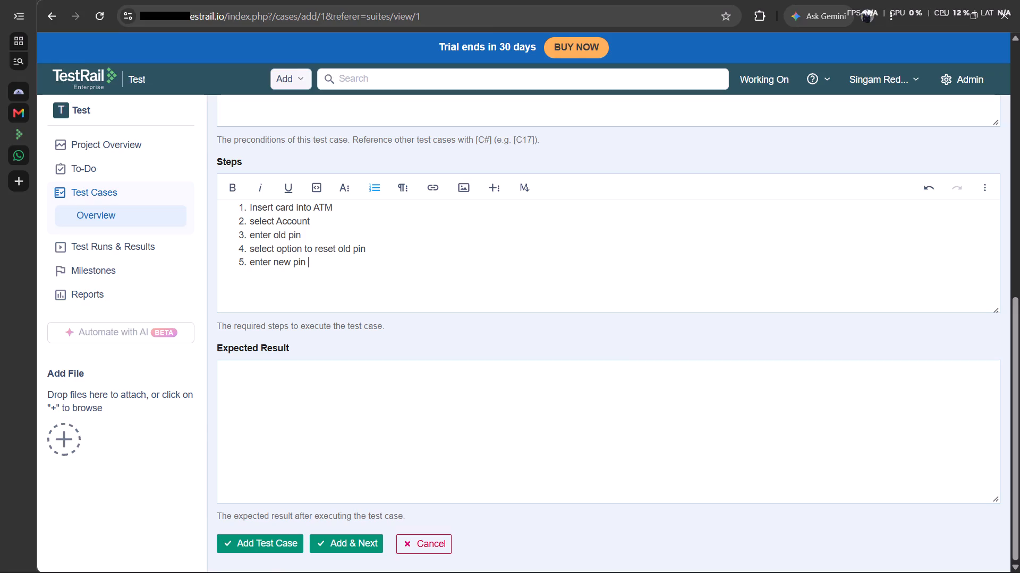
pyautogui.write('and')
pyautogui.press('space')
pyautogui.write('sae')
pyautogui.press('BackSpace')
pyautogui.write('ve')
pyautogui.press('Return')
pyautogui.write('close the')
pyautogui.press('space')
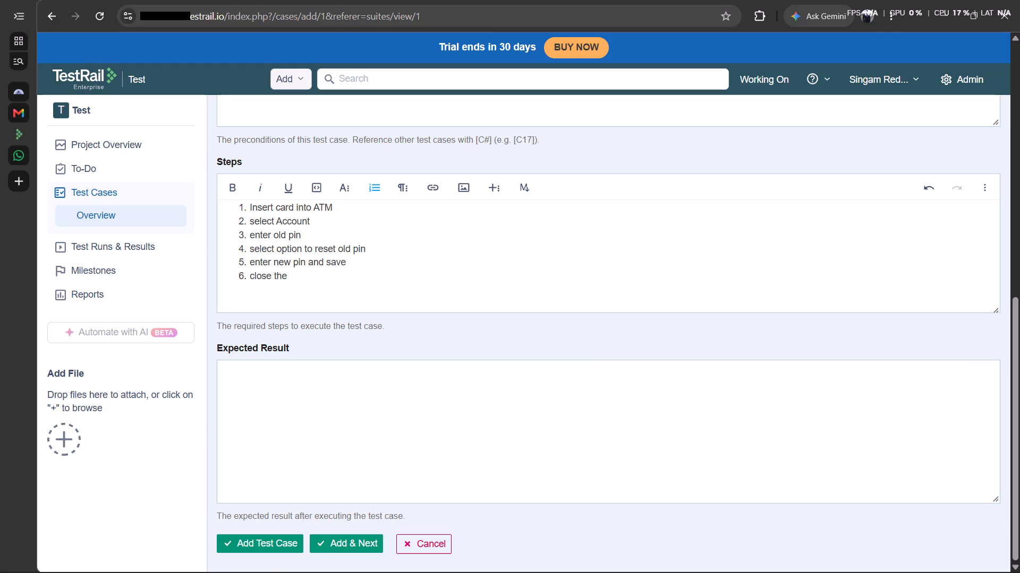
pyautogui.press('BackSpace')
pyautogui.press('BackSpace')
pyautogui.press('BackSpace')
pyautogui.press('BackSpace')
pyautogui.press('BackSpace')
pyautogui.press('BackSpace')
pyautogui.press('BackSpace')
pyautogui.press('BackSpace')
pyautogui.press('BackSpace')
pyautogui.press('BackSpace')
# Fill in the sixth item of the test case's steps list with "Remove Card".
pyautogui.press('r')
pyautogui.press('BackSpace')
pyautogui.write('Remove the')
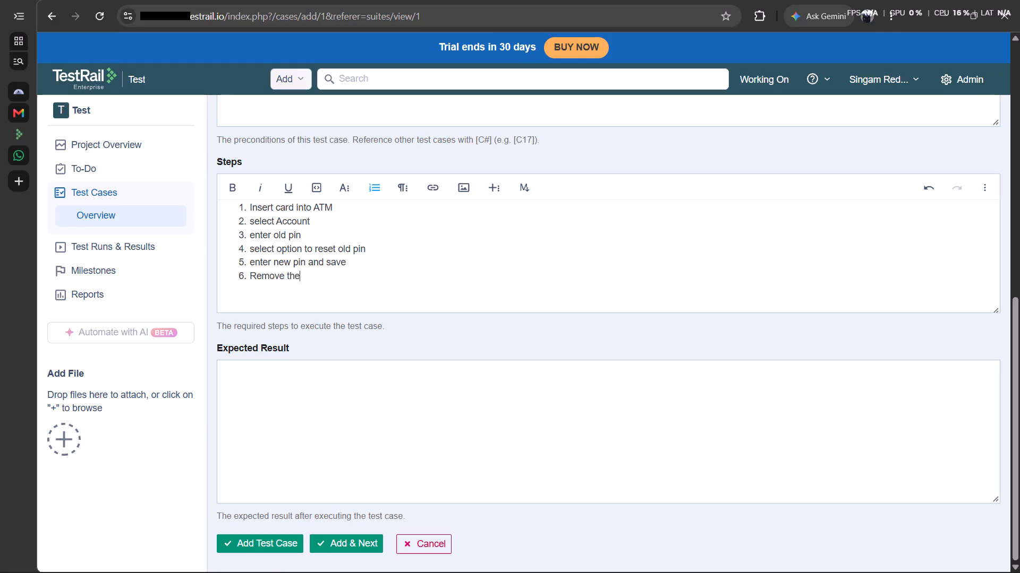
pyautogui.press('BackSpace')
pyautogui.press('BackSpace')
pyautogui.press('BackSpace')
pyautogui.write('at')
pyautogui.press('BackSpace')
pyautogui.press('BackSpace')
pyautogui.write('Ca')
pyautogui.write('rd')
# Start a numbered list in the test case's expected result.
pyautogui.click(335, 390)
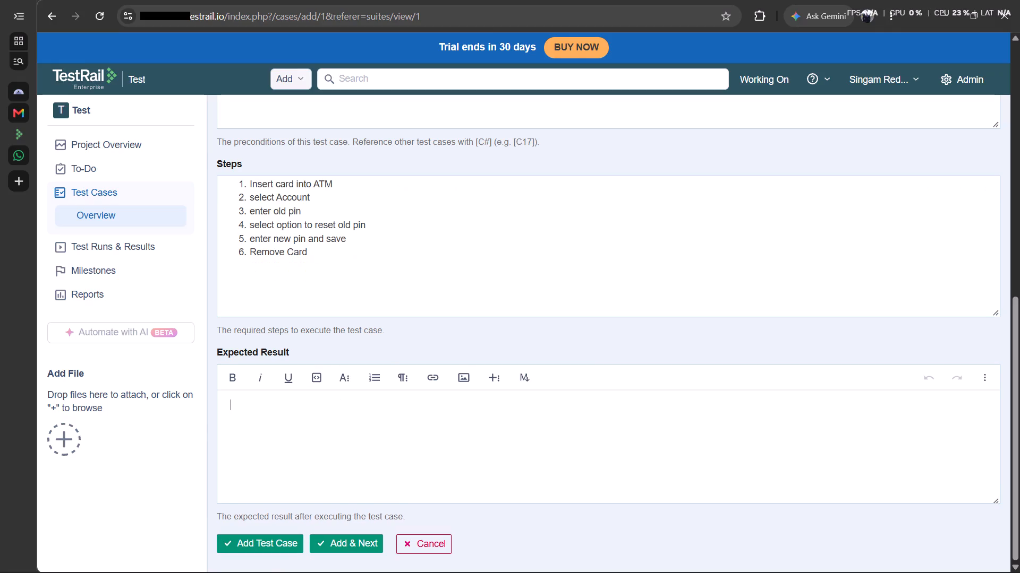
pyautogui.click(377, 378)
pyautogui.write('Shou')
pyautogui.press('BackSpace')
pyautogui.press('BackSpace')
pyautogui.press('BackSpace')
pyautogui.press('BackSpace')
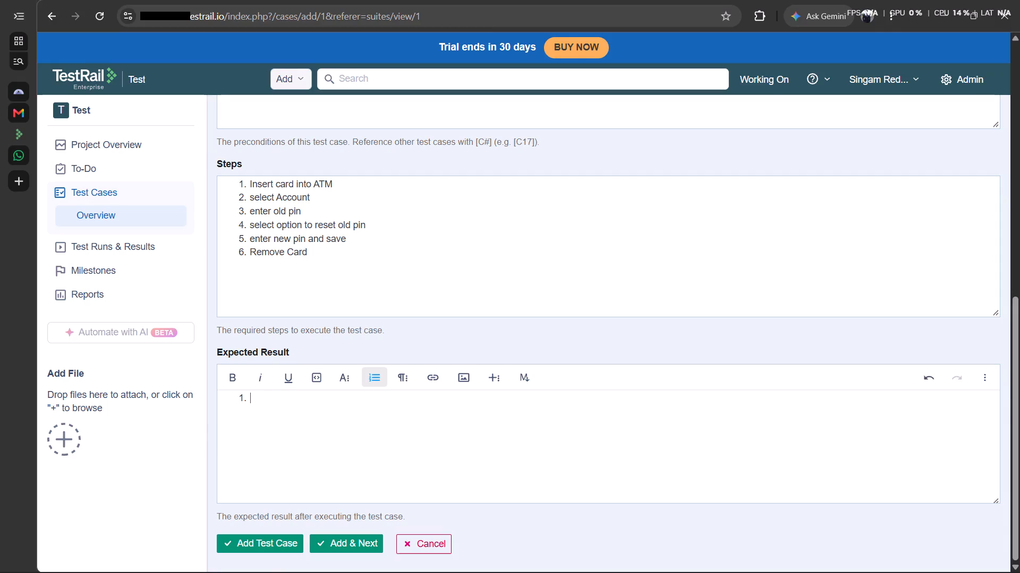
# Enter "user should be able to change ATM pin" as the first item of the test case's expected result list.
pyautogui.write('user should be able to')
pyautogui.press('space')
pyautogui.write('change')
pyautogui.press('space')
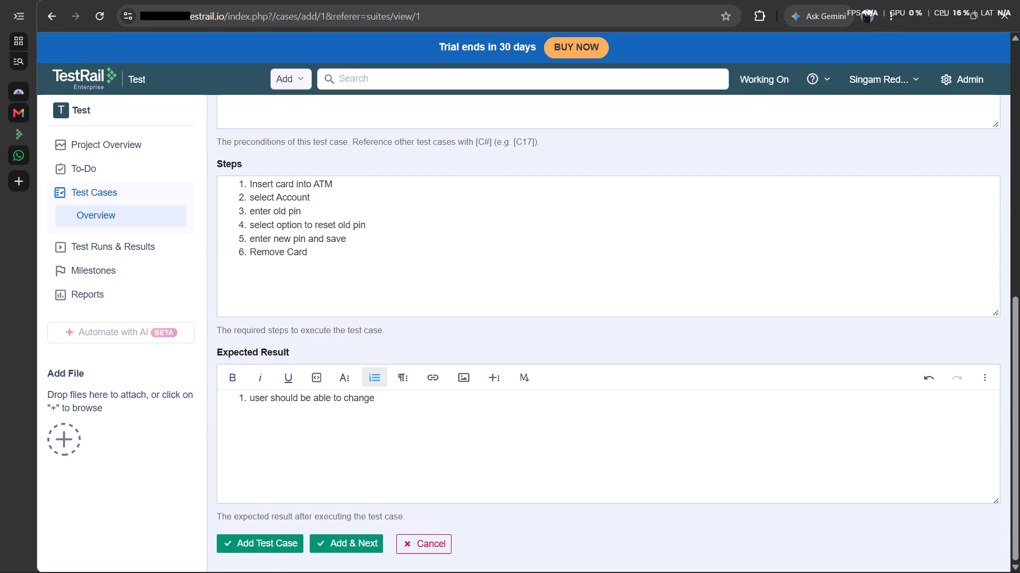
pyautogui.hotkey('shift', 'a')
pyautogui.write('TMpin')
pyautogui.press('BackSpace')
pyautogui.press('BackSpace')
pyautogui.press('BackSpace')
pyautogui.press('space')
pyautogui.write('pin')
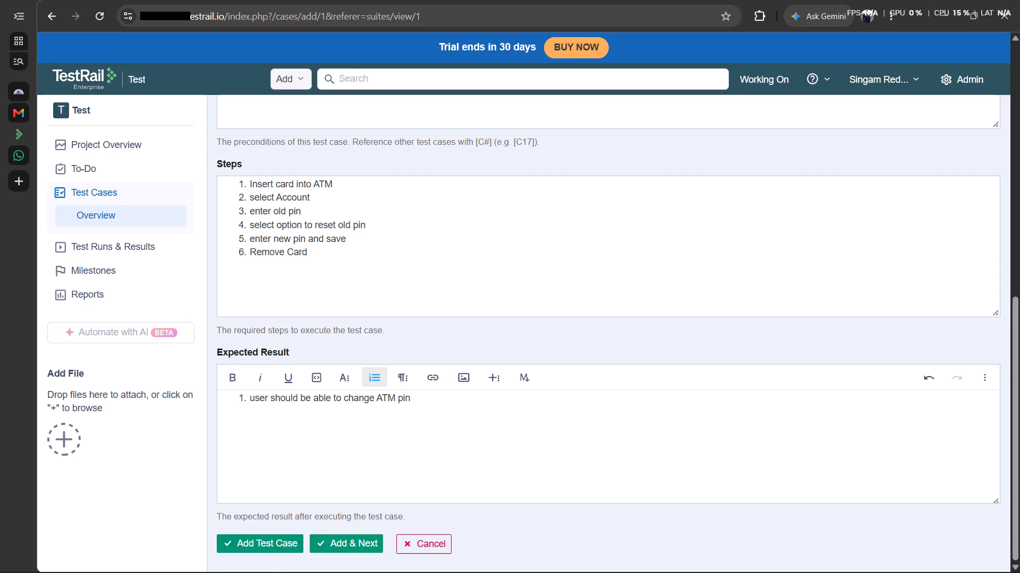
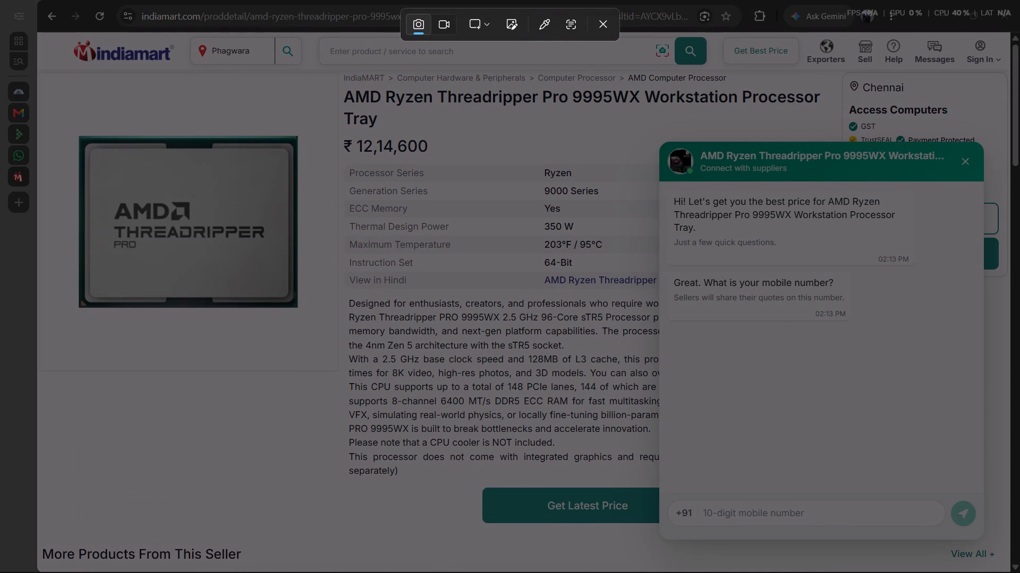
# Capture a rectangular screen snip of the AMD Ryzen Threadripper Pro 9995WX listing, covering its product image, price, specifications and description.
pyautogui.moveTo(35, 70); pyautogui.dragTo(653, 457)
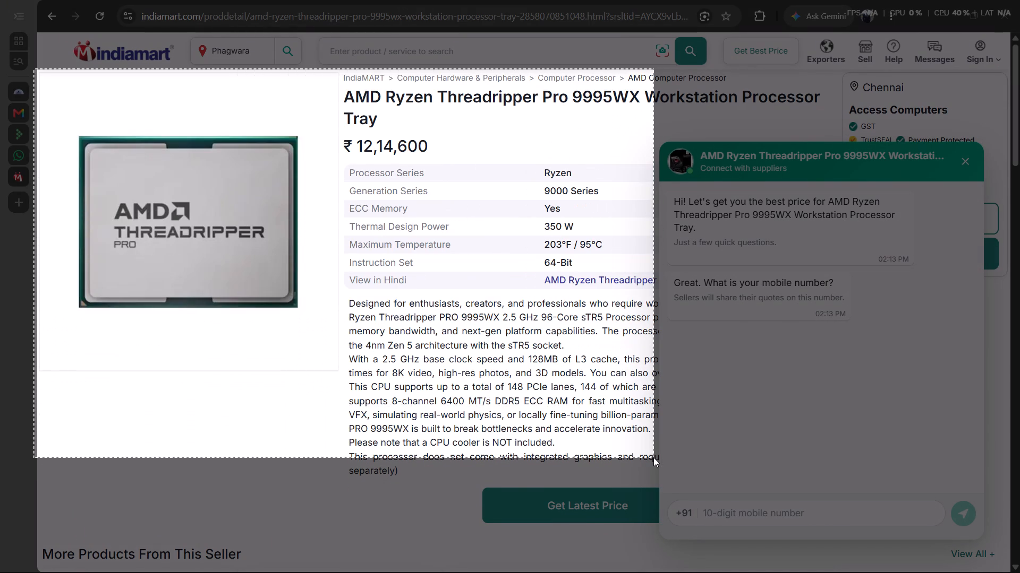
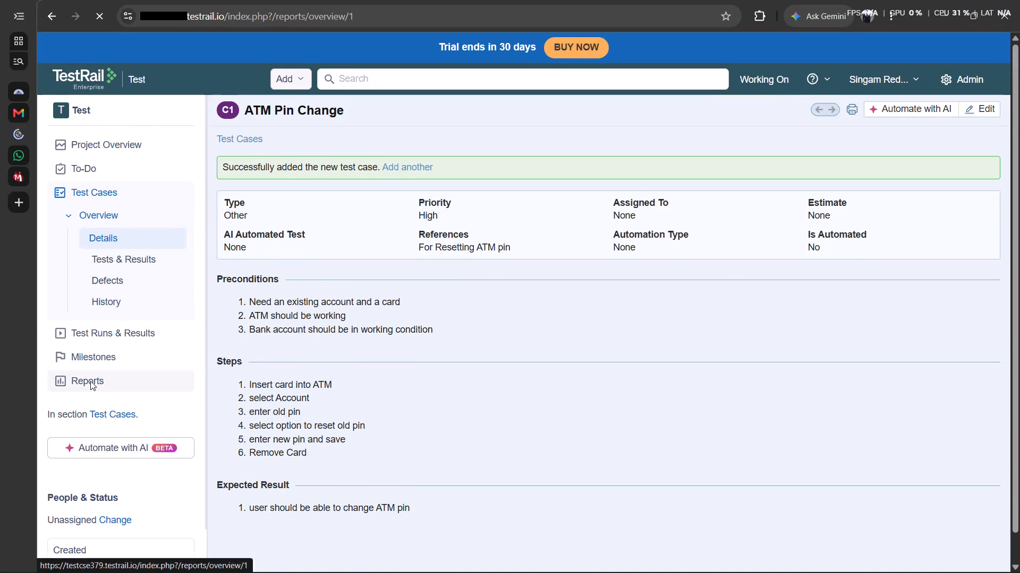
# Add a test run to the project with the default name and all test cases included.
pyautogui.click(108, 221)
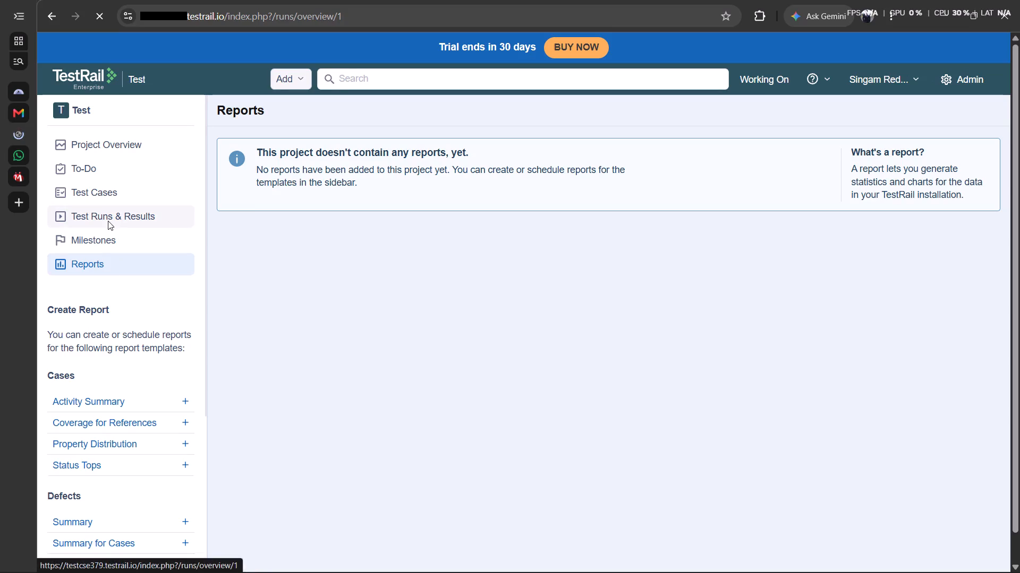
pyautogui.click(127, 240)
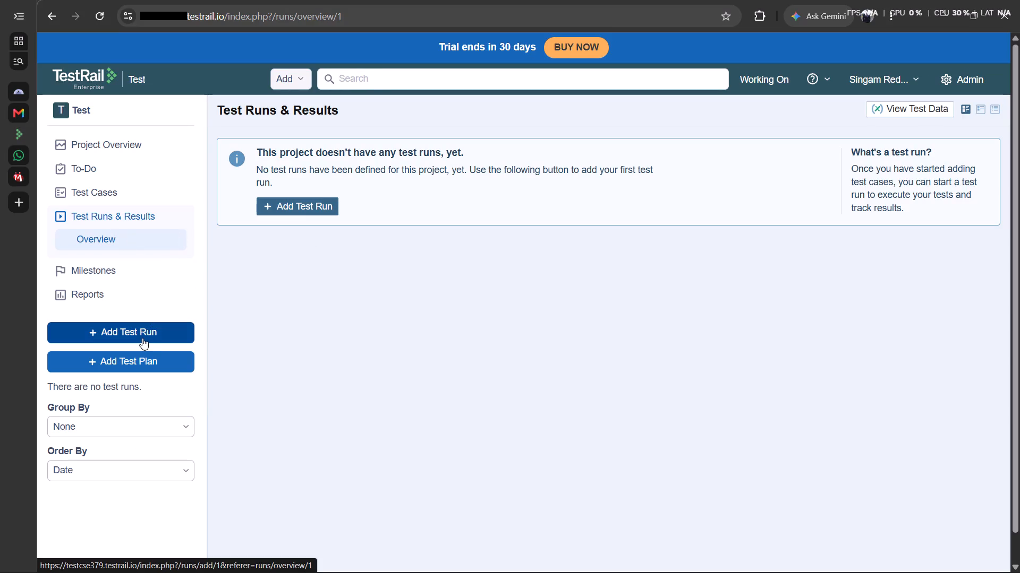
pyautogui.click(141, 232)
pyautogui.click(93, 214)
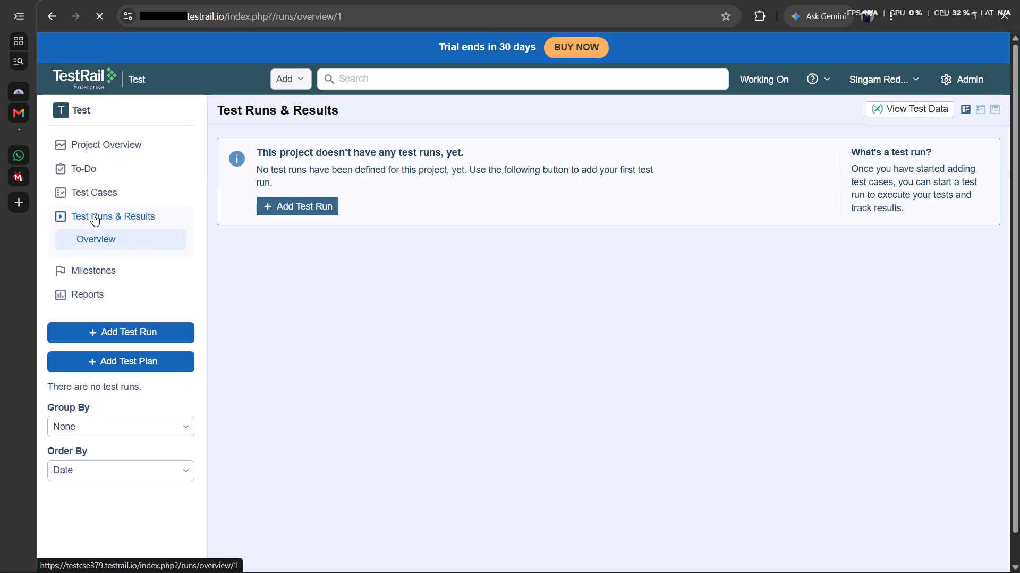
pyautogui.click(125, 245)
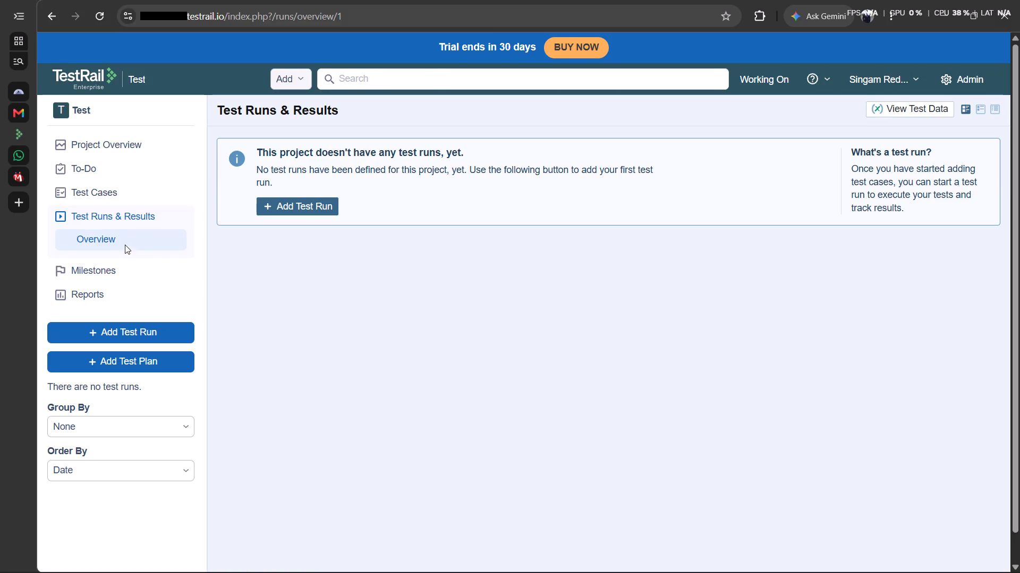
pyautogui.click(277, 212)
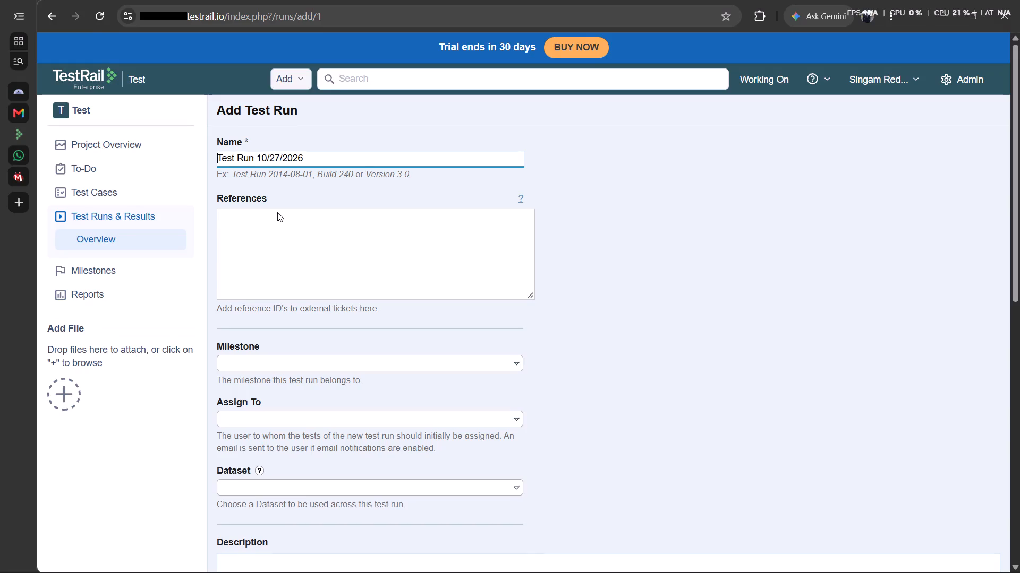
pyautogui.scroll(-7, 277, 212)
pyautogui.scroll(10, 264, 262)
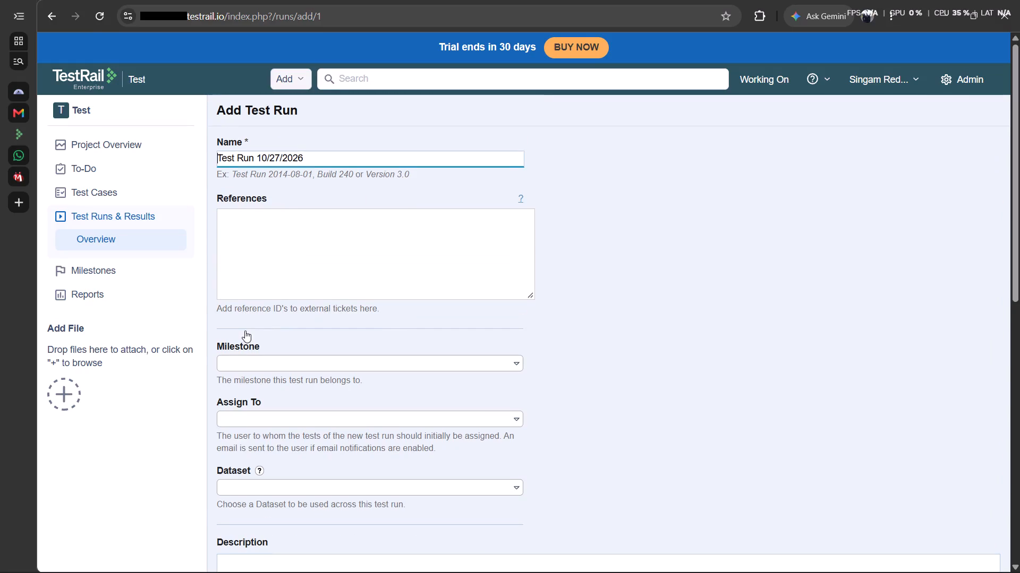
pyautogui.click(275, 231)
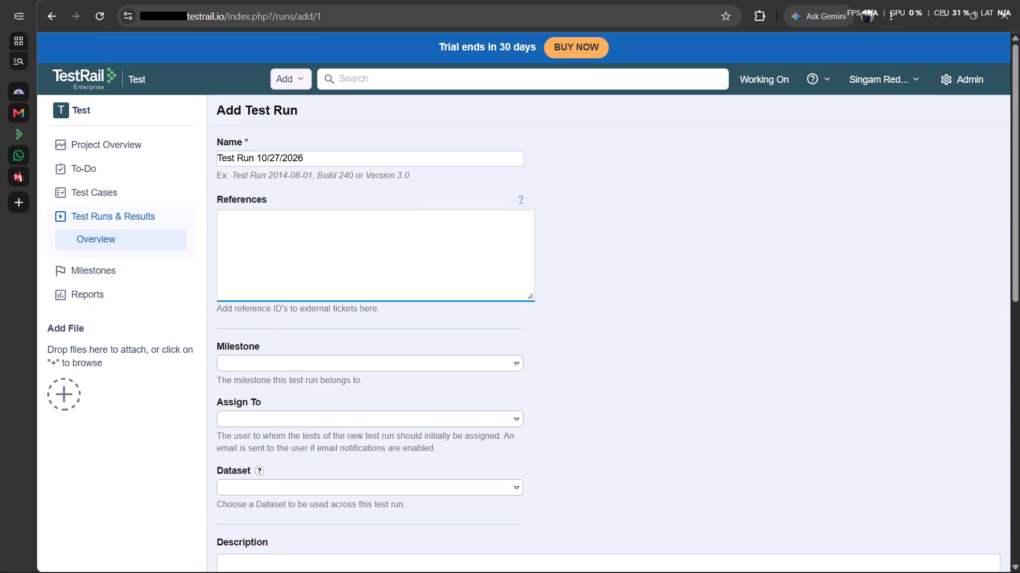
pyautogui.scroll(-11, 270, 381)
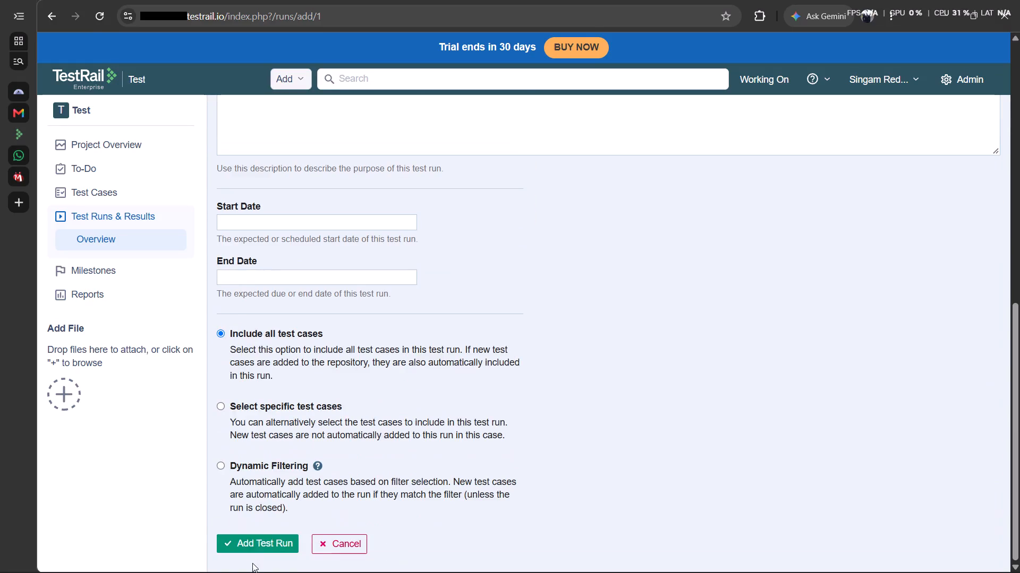
pyautogui.click(253, 533)
pyautogui.click(254, 545)
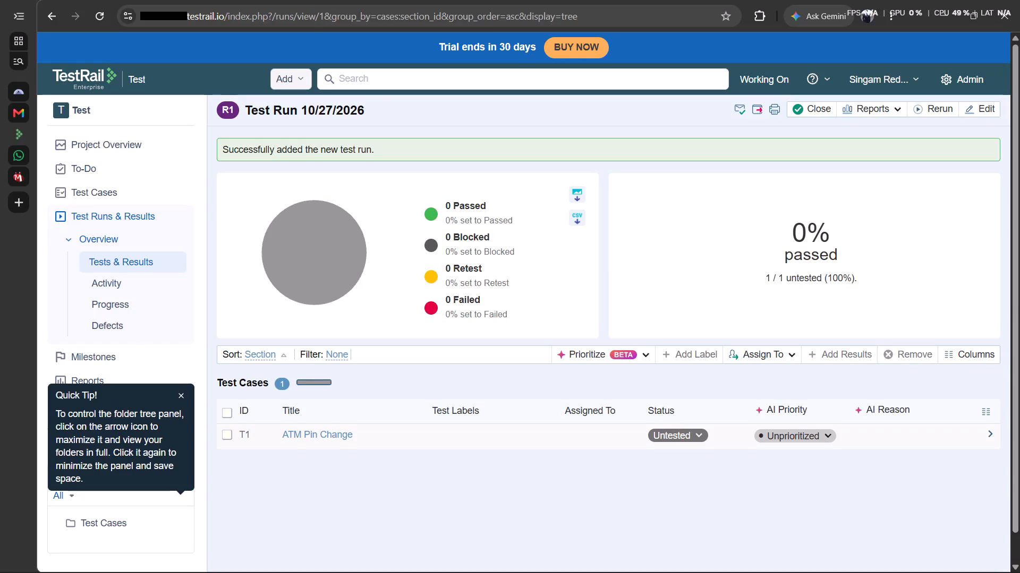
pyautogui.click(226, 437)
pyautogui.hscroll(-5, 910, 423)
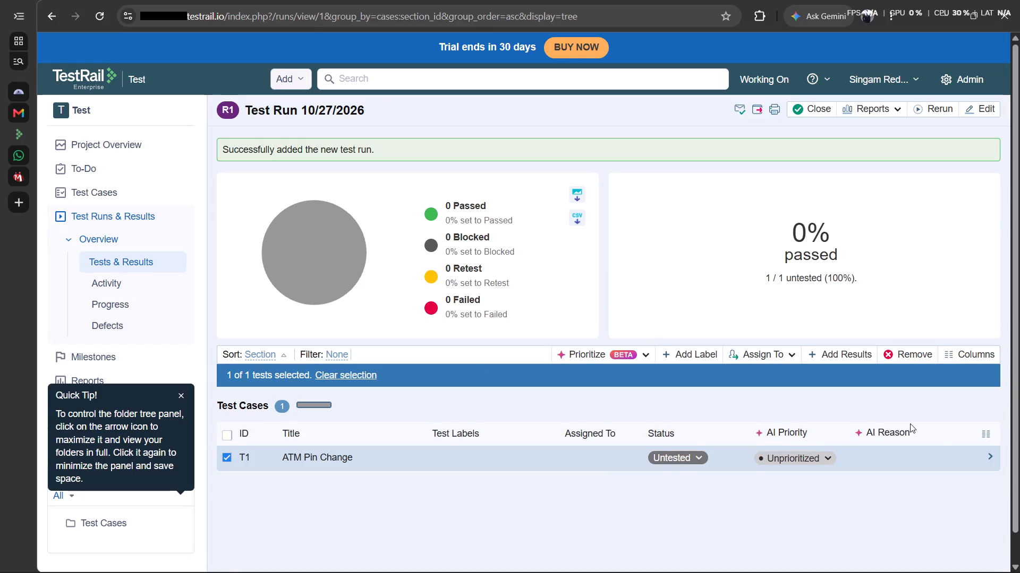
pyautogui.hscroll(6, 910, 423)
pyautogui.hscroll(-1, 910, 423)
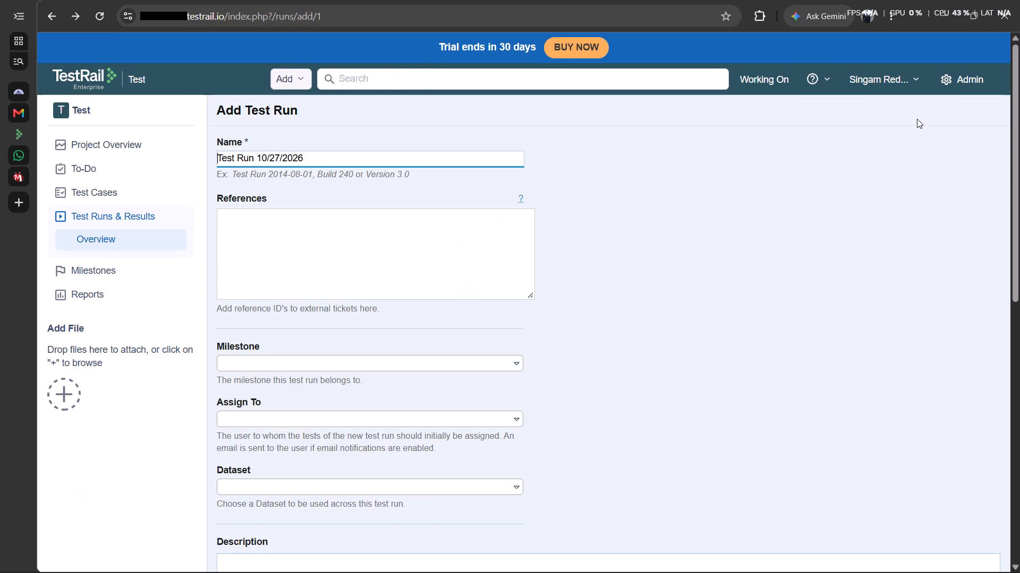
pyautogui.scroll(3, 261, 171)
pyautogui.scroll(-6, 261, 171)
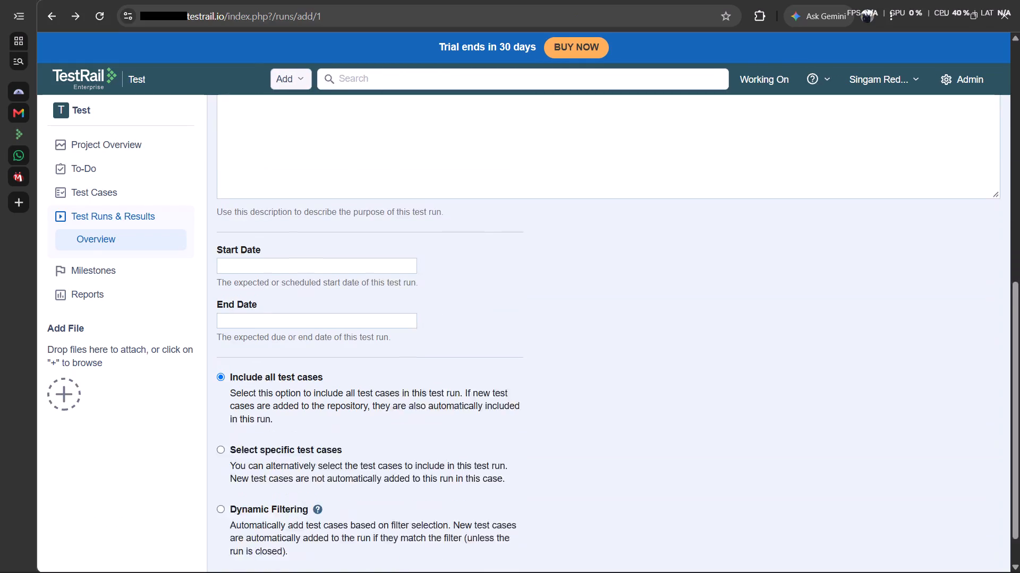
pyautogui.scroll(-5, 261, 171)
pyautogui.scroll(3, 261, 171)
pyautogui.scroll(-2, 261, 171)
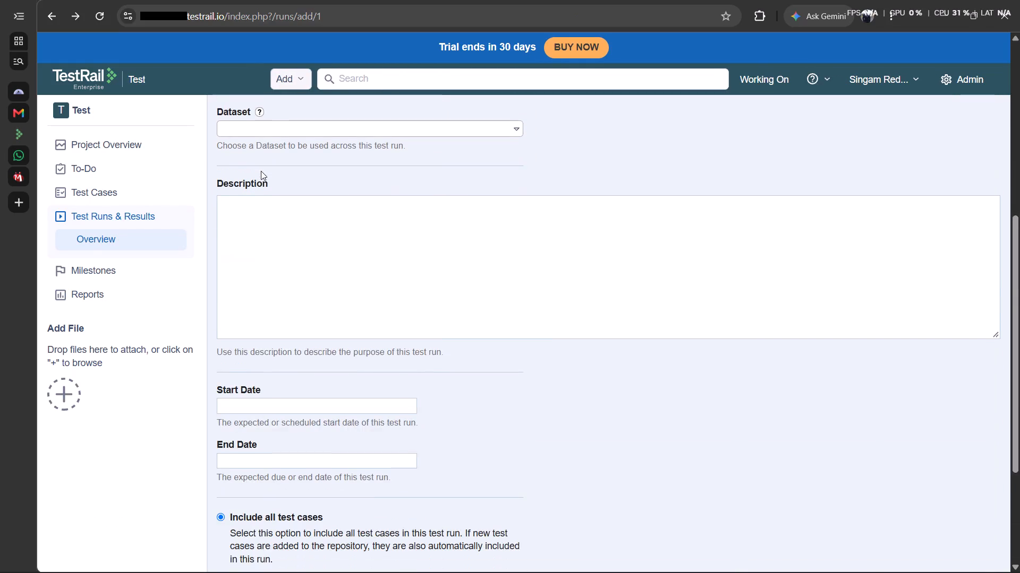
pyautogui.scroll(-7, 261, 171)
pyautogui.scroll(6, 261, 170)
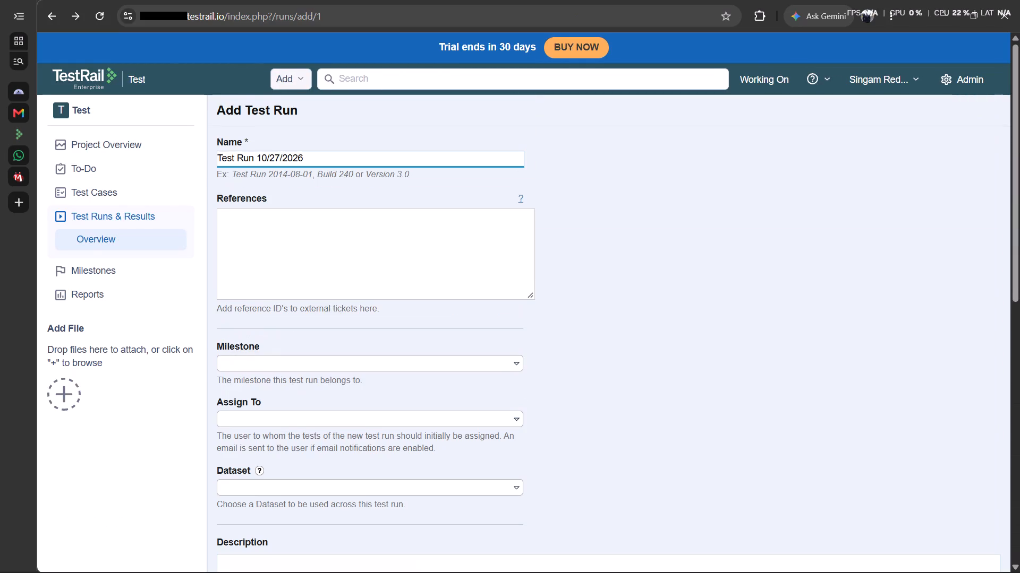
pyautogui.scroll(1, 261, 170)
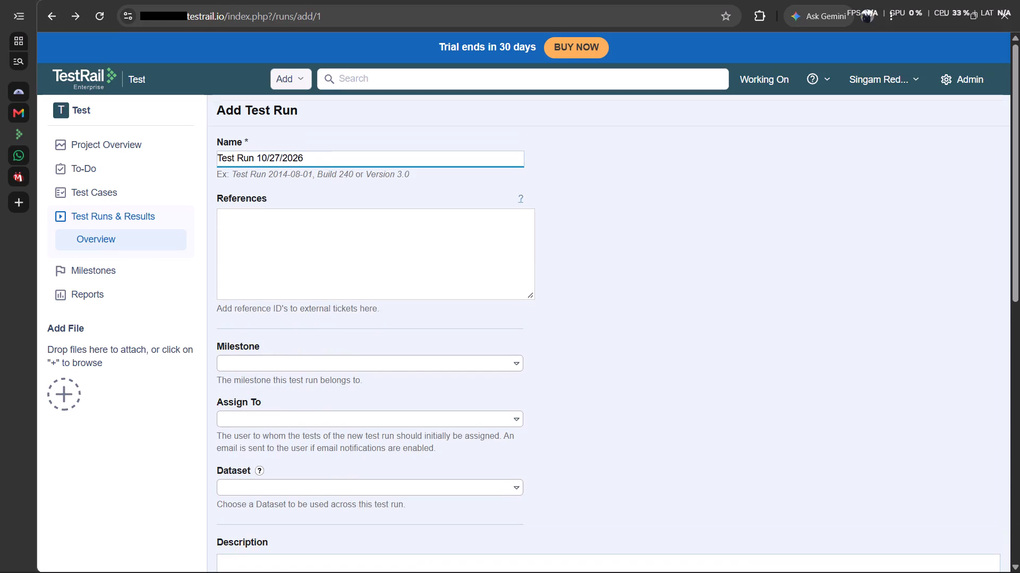
# Leave the unsaved test run form for the test cases overview and select the ATM Pin Change case.
pyautogui.click(140, 185)
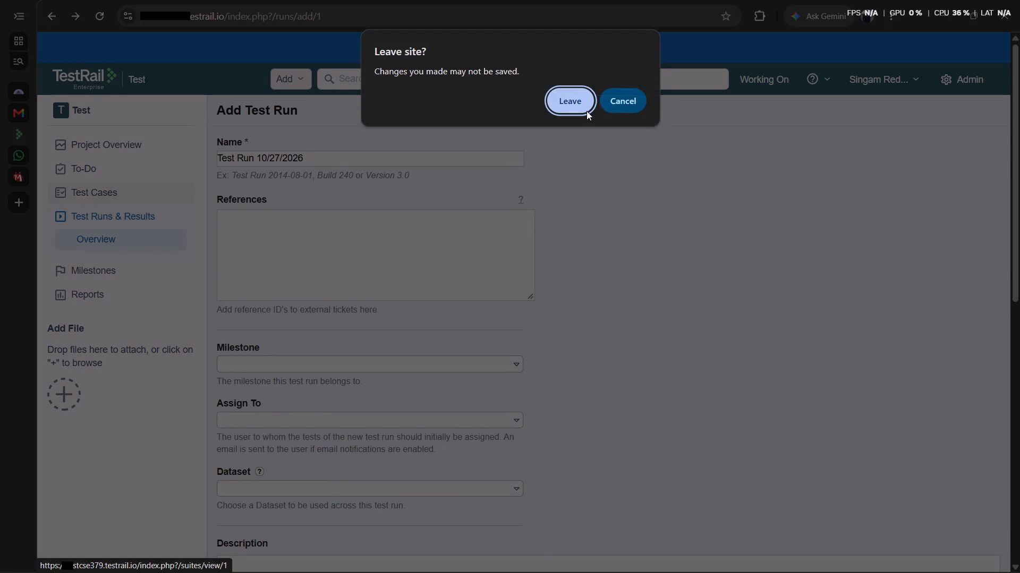
pyautogui.click(586, 111)
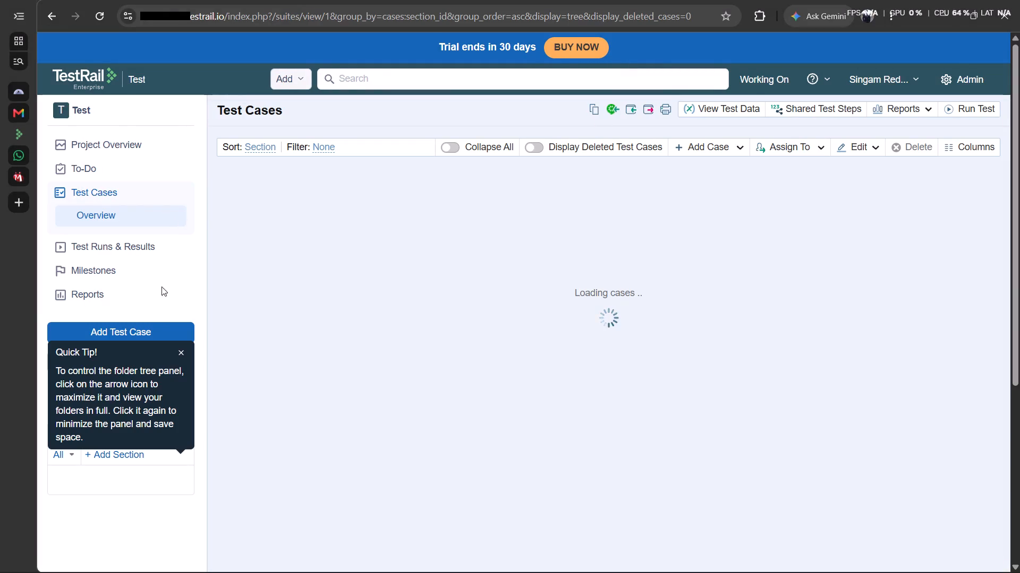
pyautogui.click(180, 349)
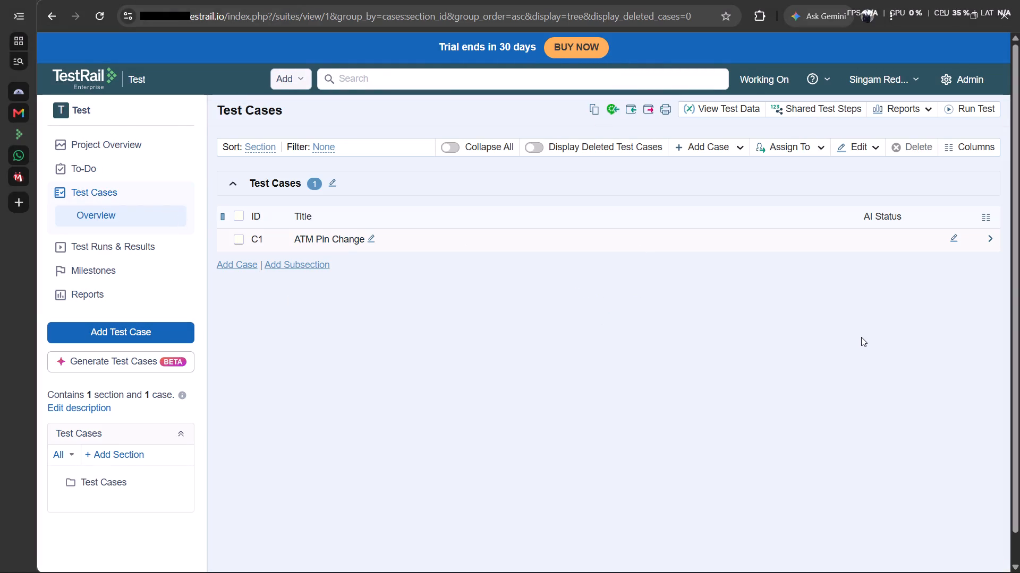
pyautogui.hscroll(-4, 861, 337)
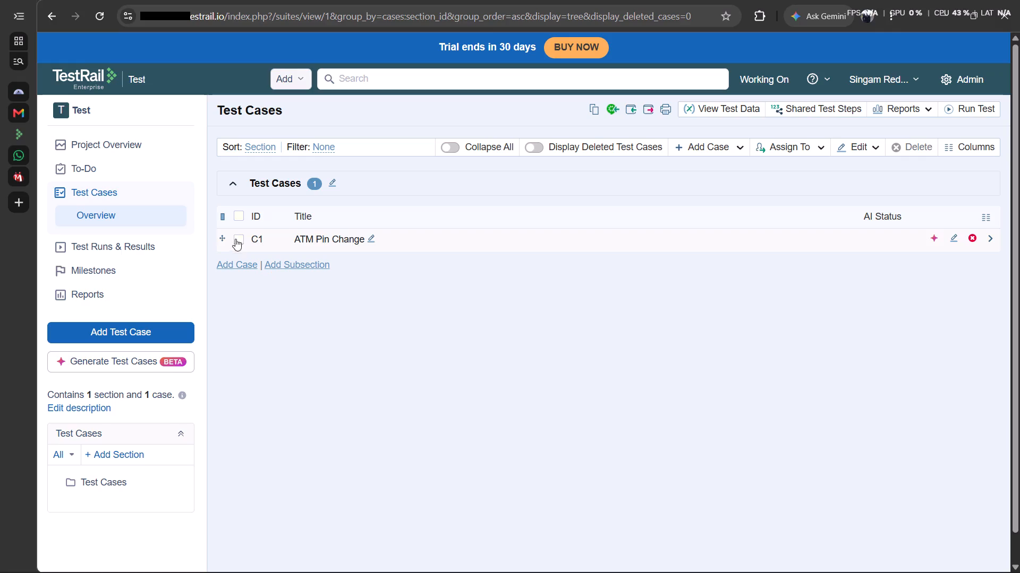
pyautogui.click(238, 240)
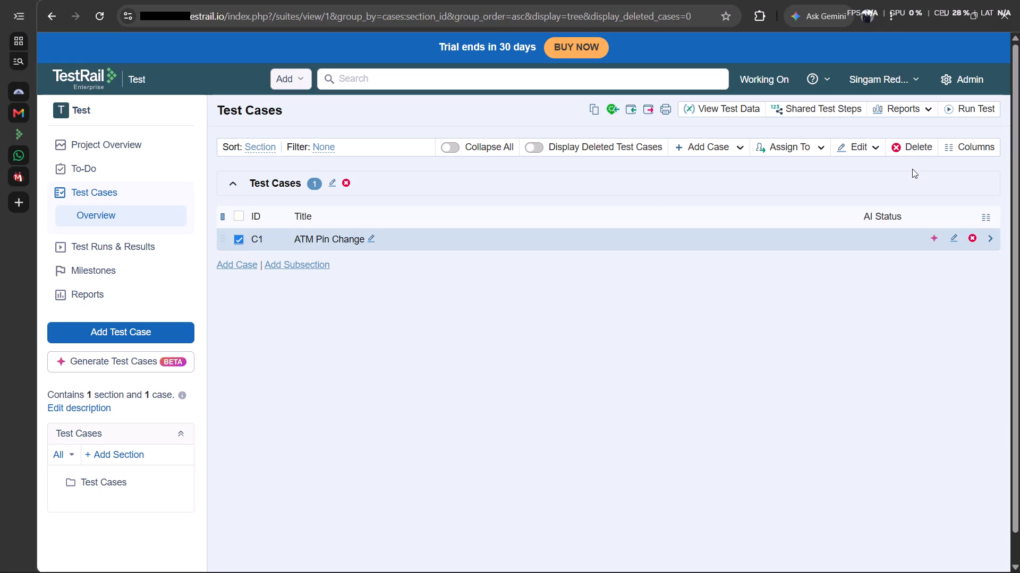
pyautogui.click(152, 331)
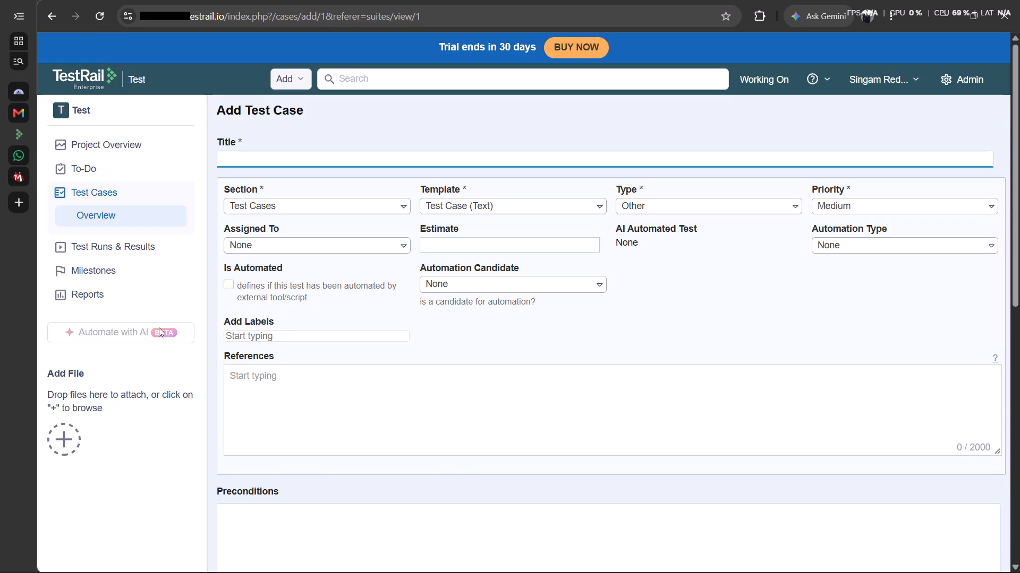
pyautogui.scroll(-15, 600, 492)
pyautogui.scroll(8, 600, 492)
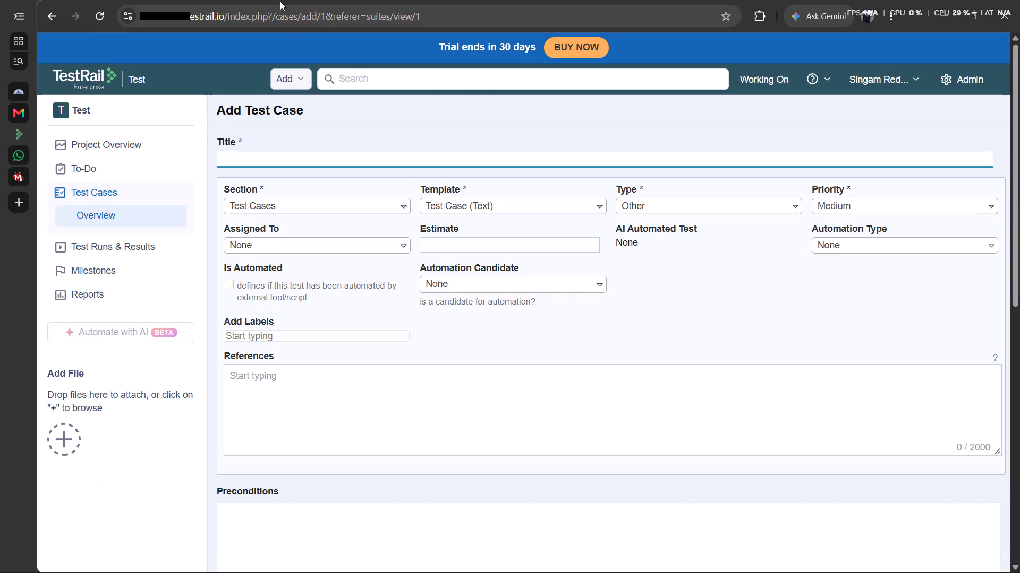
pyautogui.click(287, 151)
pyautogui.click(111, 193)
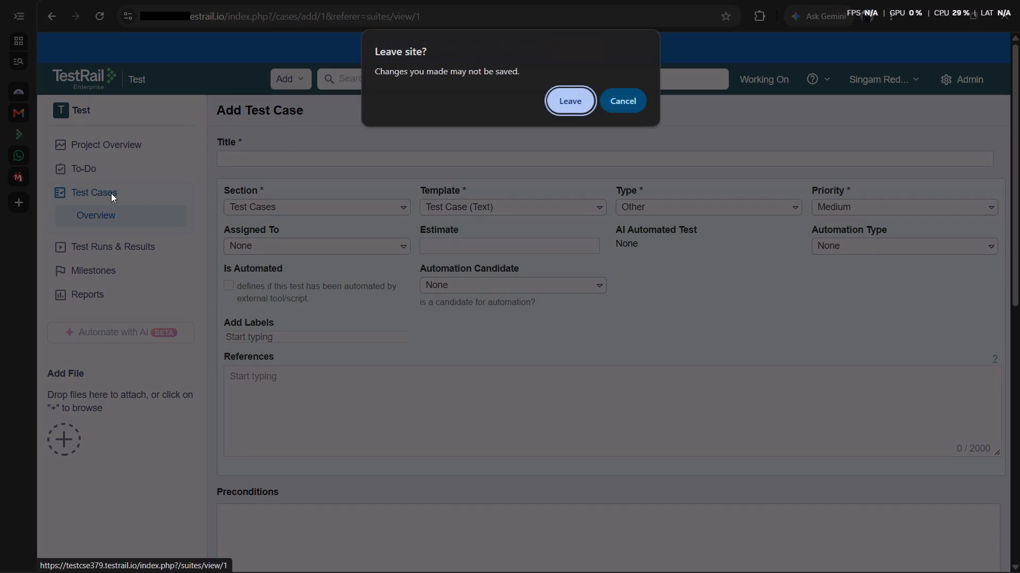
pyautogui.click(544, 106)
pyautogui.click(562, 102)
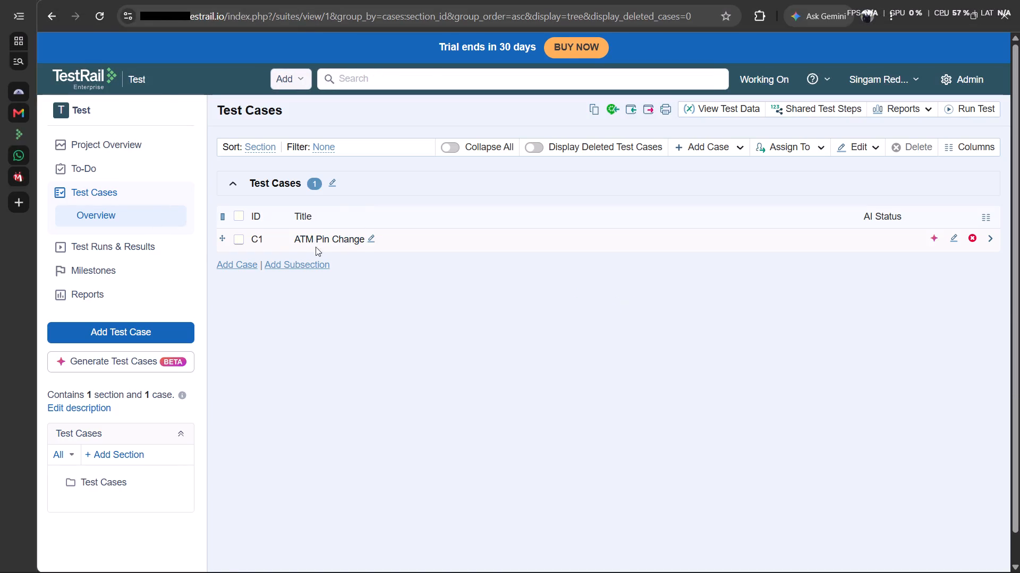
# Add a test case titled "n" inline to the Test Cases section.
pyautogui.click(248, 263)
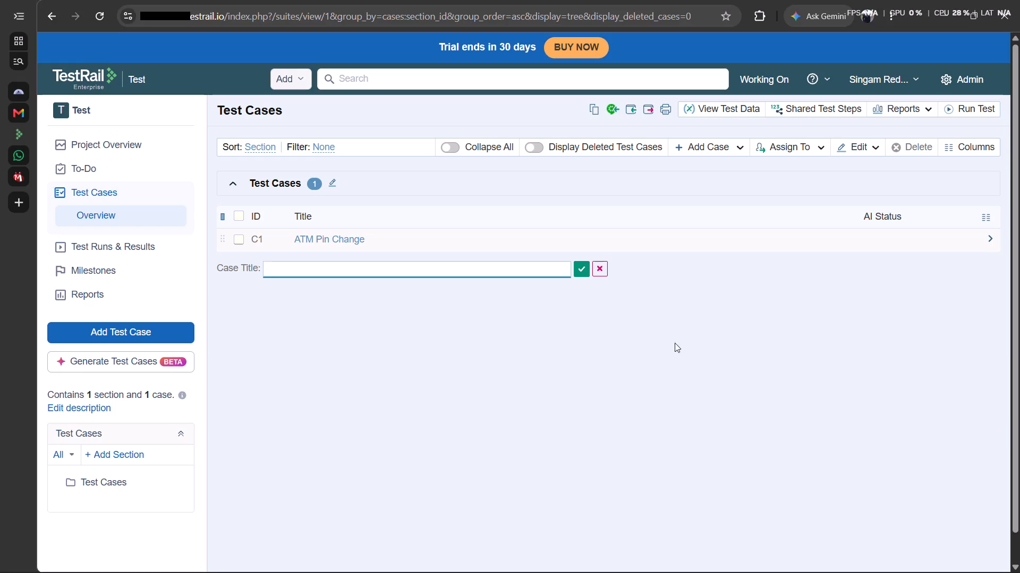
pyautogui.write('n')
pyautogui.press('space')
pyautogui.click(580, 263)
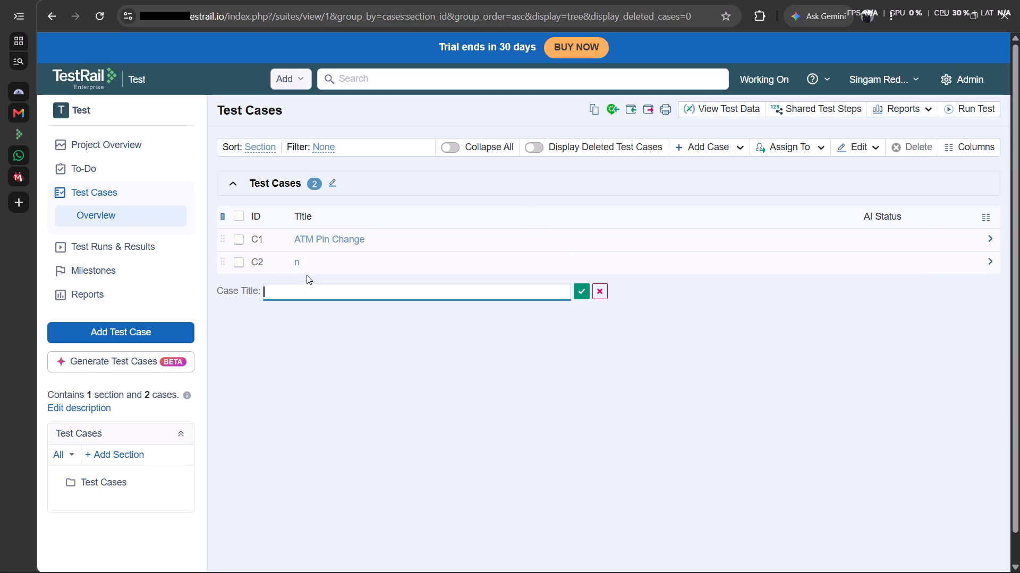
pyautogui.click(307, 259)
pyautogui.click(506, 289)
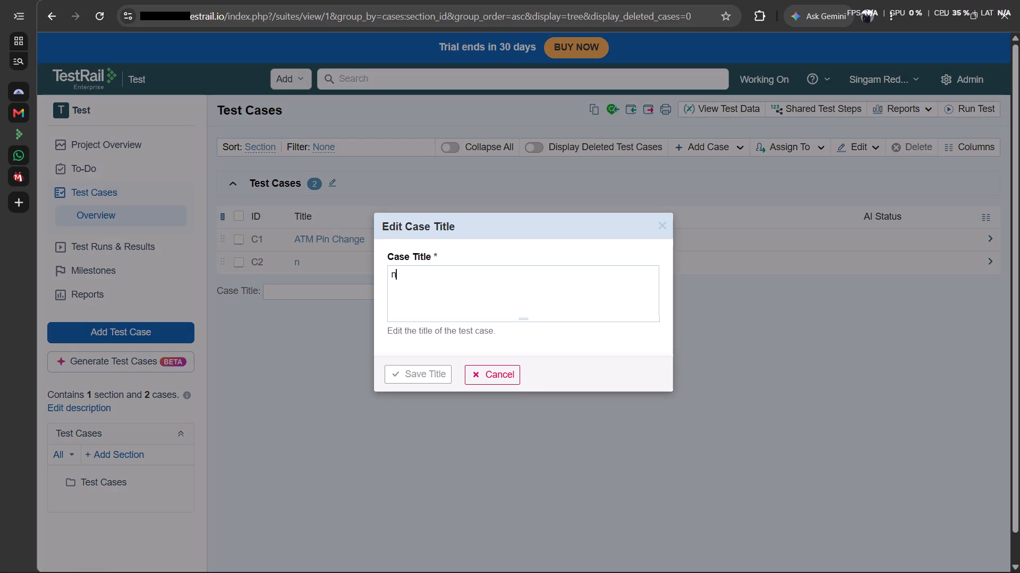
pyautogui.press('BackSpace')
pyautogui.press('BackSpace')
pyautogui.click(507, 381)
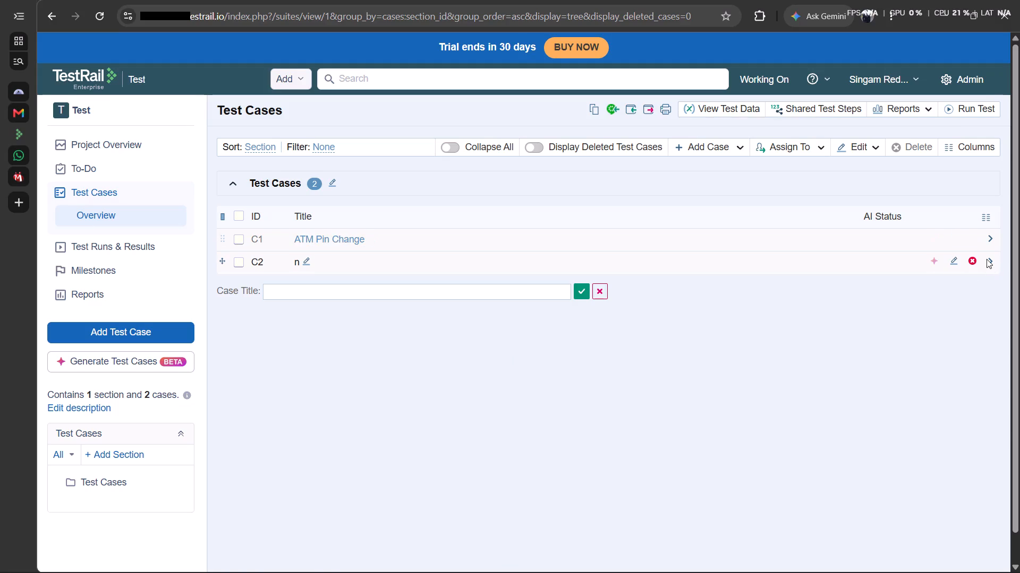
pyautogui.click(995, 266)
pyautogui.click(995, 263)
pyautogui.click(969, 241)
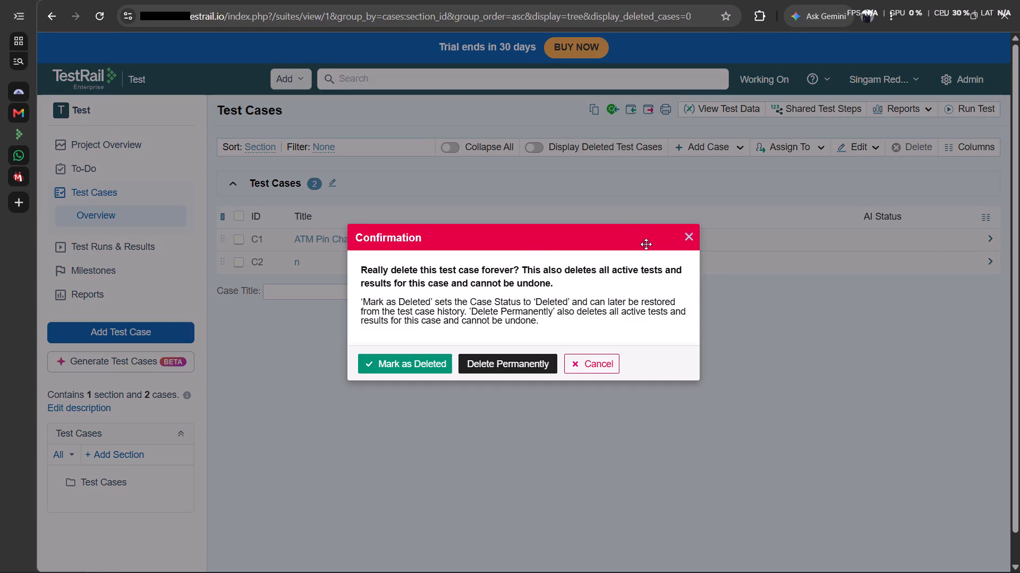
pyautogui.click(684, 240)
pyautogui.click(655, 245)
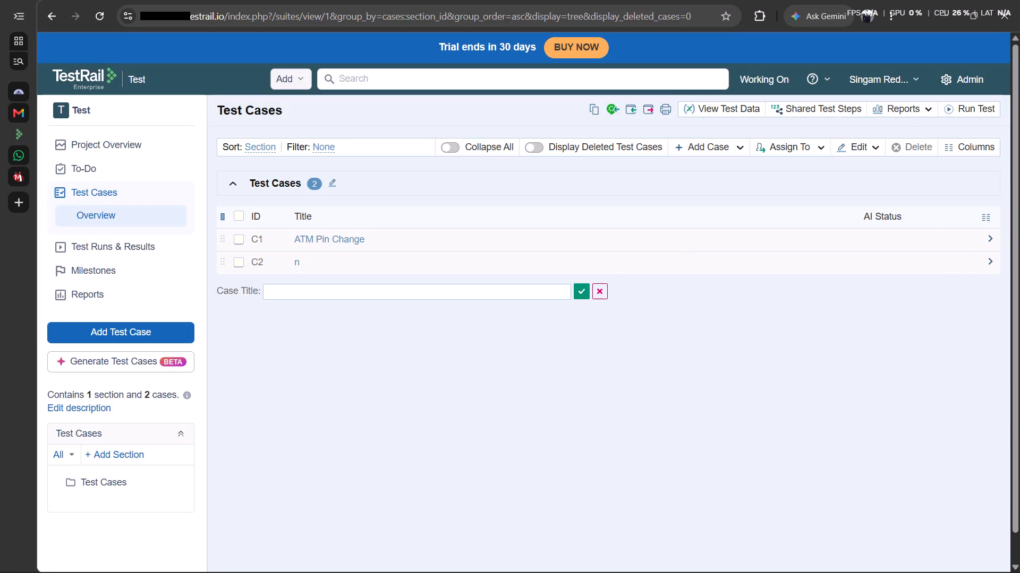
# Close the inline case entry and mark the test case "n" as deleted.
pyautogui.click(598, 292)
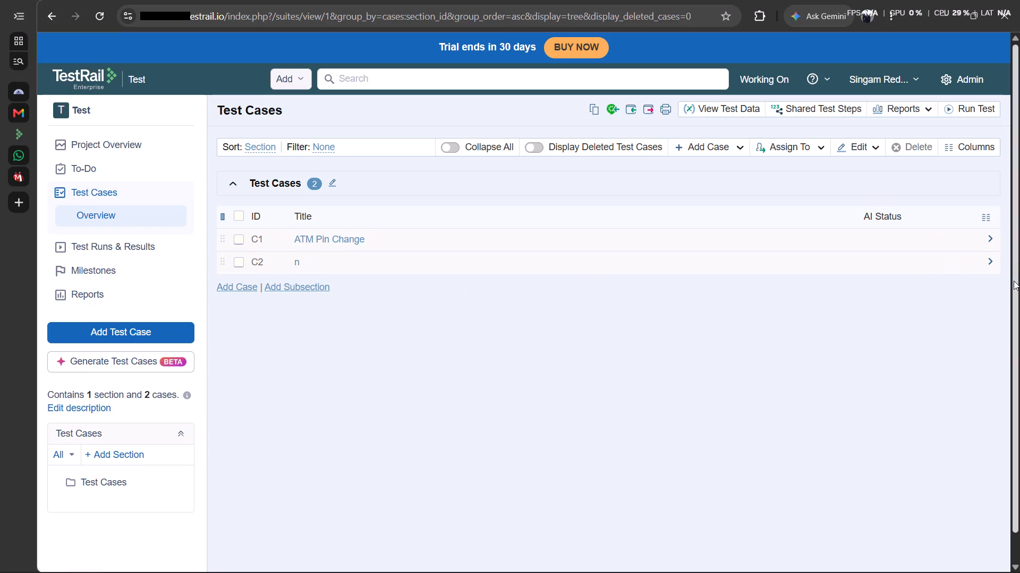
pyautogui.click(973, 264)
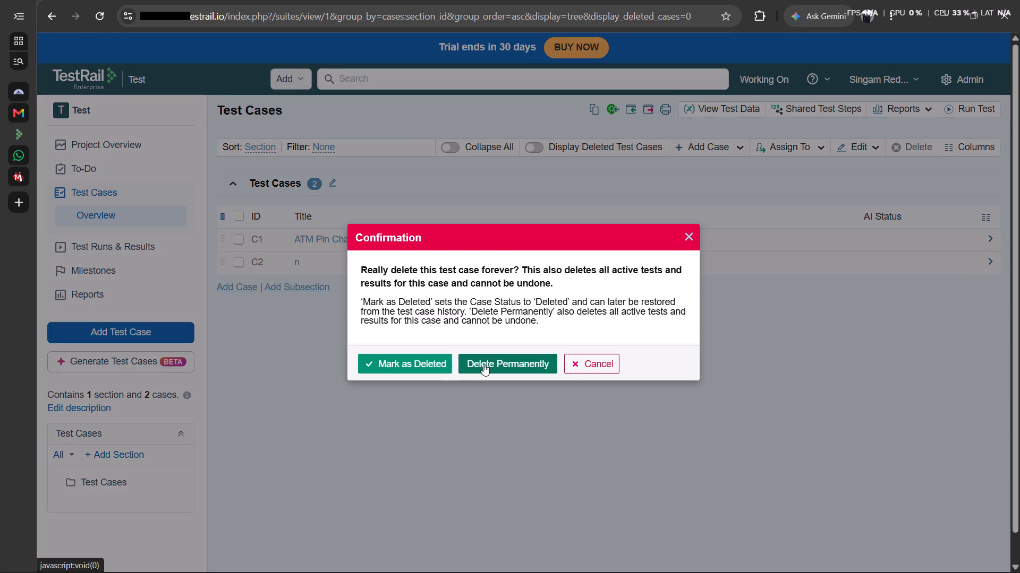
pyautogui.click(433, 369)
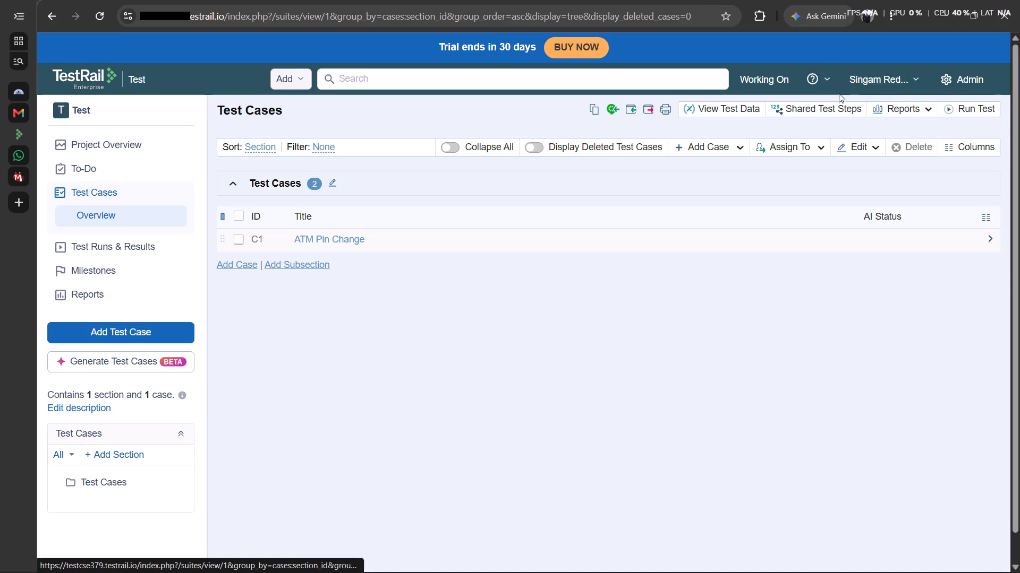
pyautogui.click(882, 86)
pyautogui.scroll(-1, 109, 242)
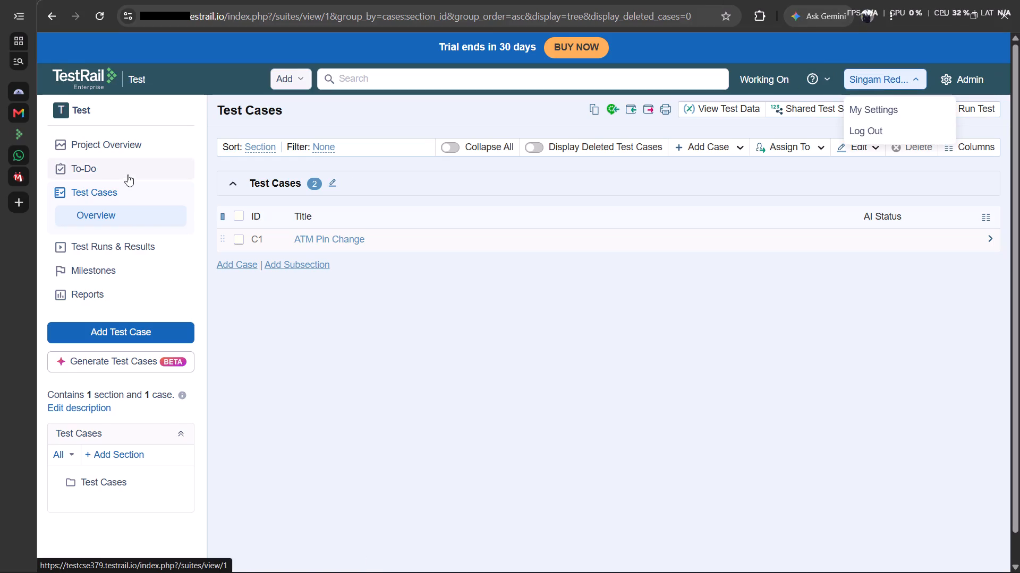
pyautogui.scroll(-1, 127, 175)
# Reload the Test Cases overview of the project.
pyautogui.click(121, 194)
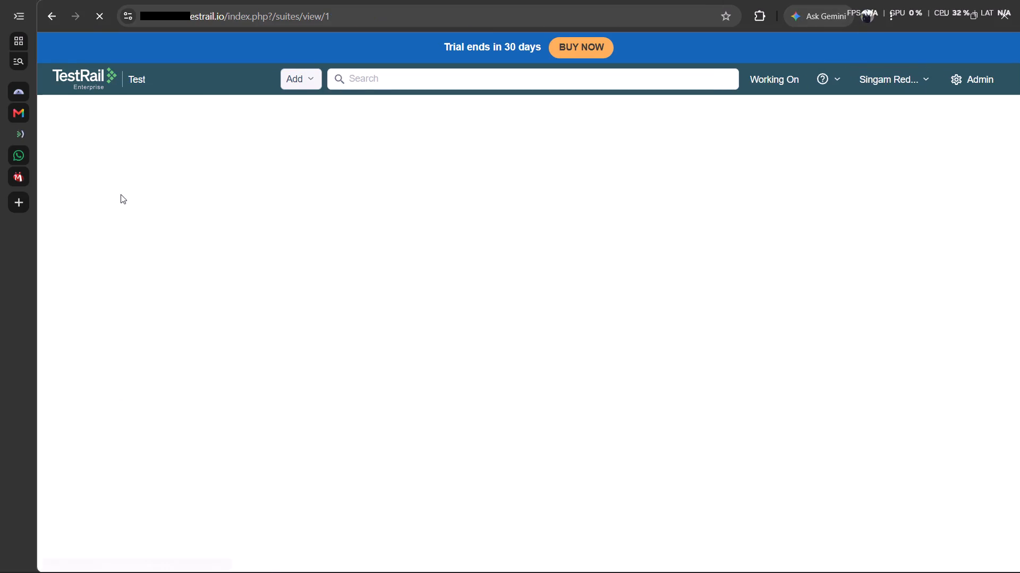
pyautogui.click(121, 194)
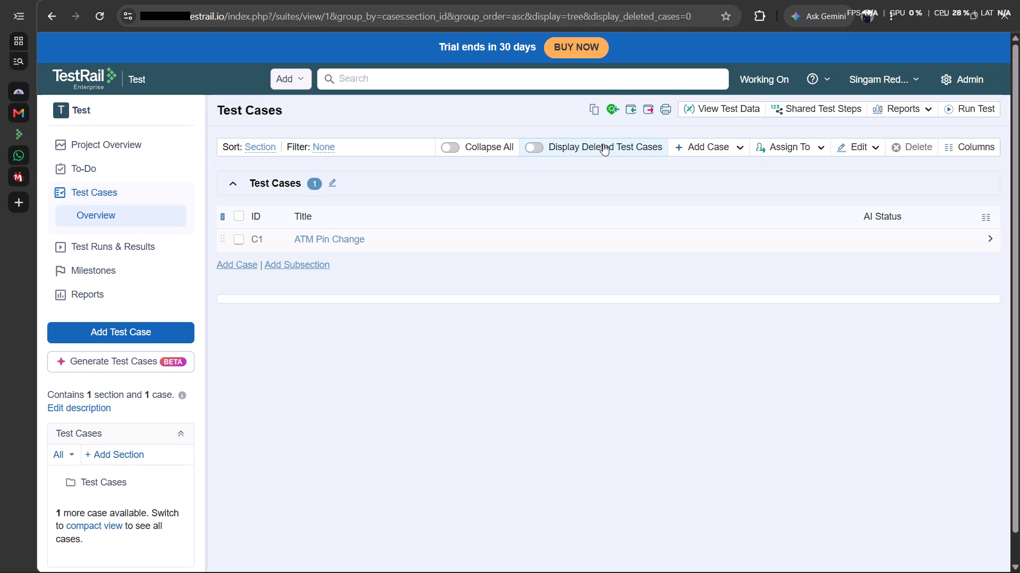
# Start a new test run from the test cases overview and enter "ATM pin Reset" as its reference.
pyautogui.click(981, 103)
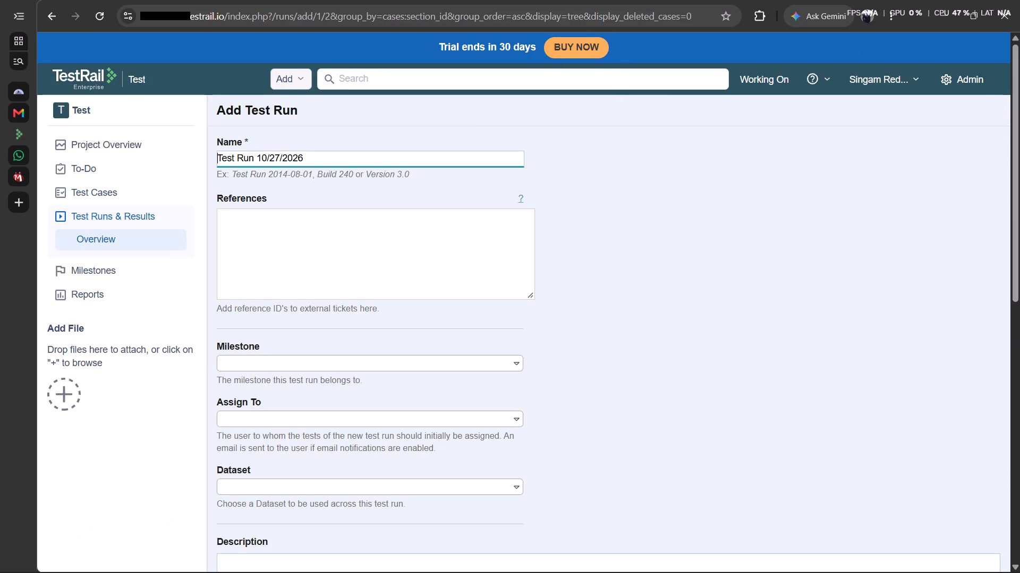
pyautogui.click(239, 231)
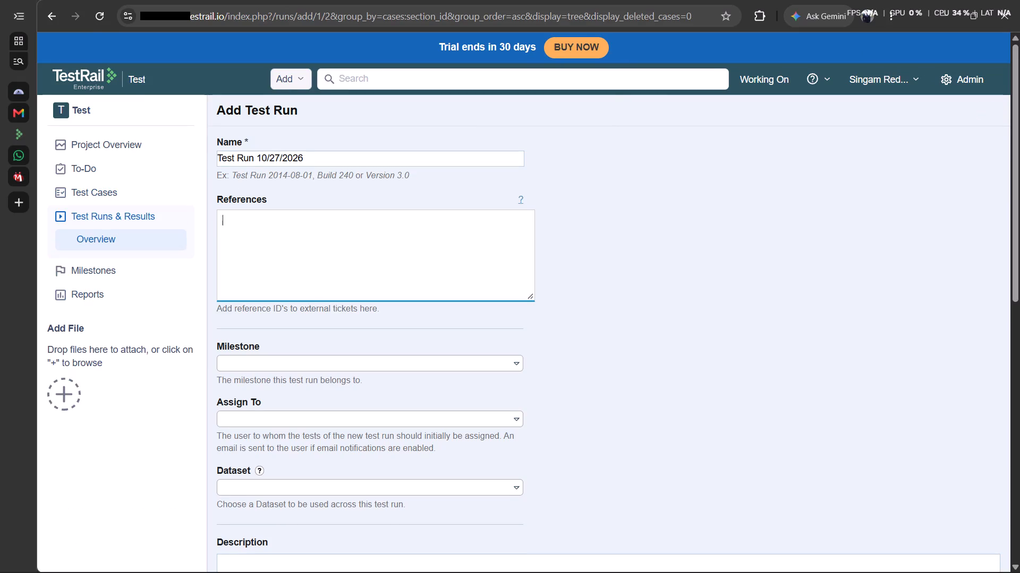
pyautogui.write('ATM')
pyautogui.press('space')
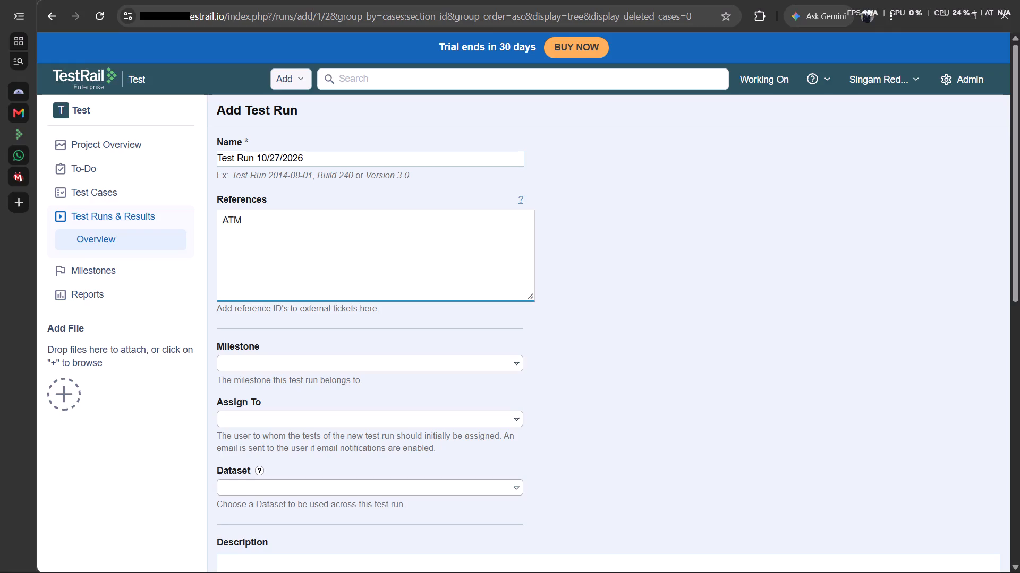
pyautogui.write('pin Reset')
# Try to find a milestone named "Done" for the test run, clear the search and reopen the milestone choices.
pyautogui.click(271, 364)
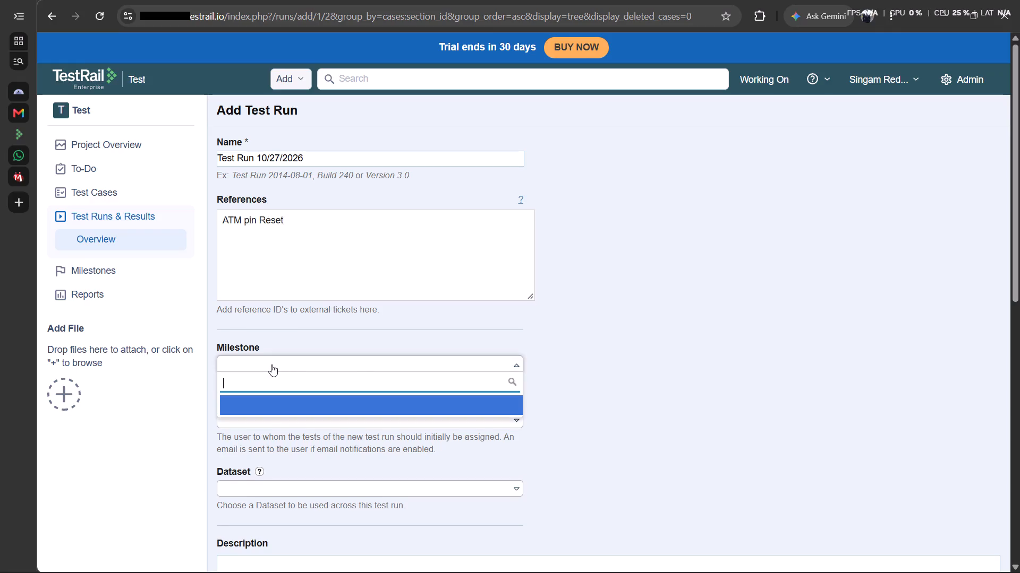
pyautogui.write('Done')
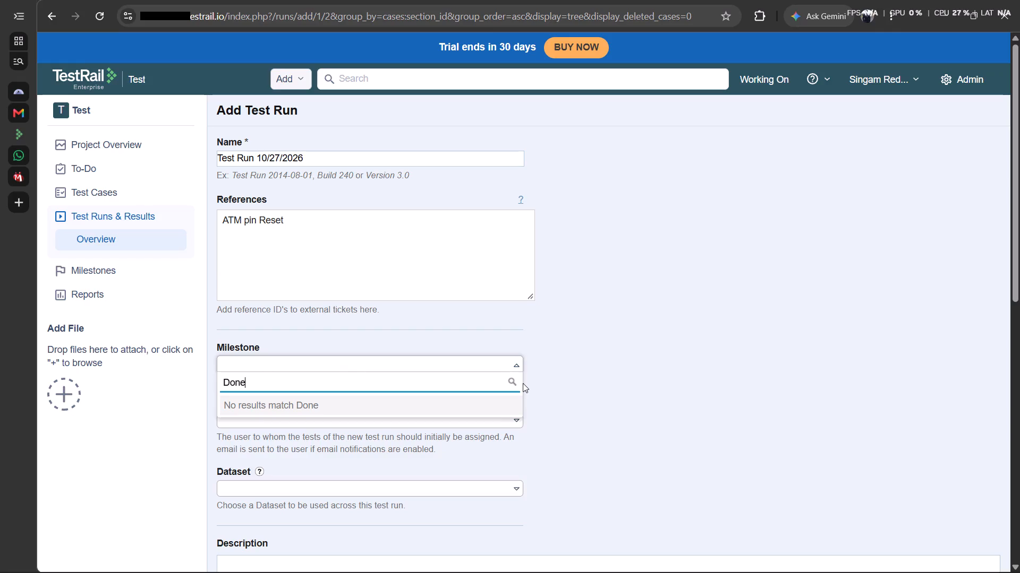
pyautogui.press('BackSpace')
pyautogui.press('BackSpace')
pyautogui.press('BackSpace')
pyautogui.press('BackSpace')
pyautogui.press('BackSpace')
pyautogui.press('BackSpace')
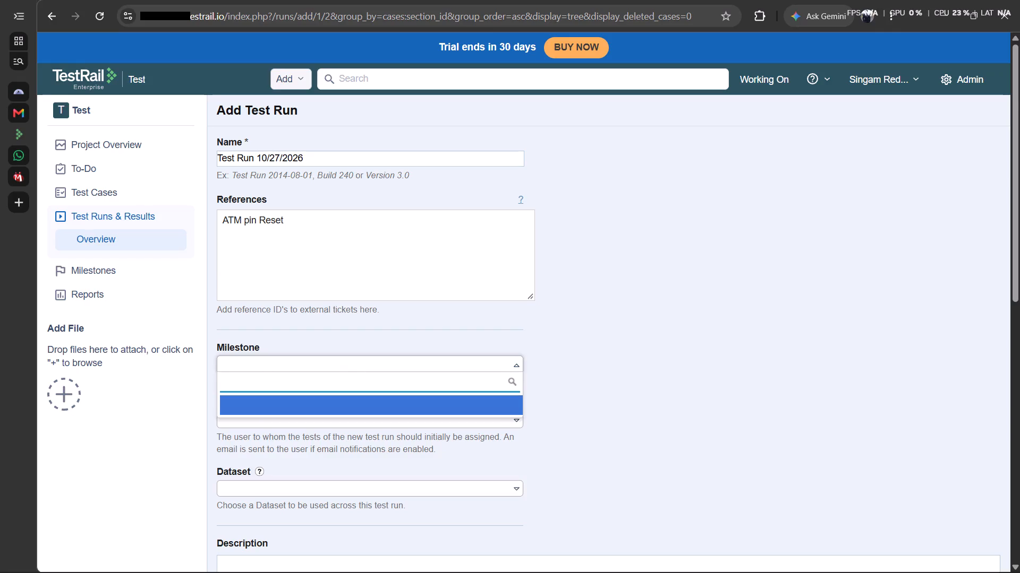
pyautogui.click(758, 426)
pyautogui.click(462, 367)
# Open the dataset choices for the new test run.
pyautogui.click(354, 486)
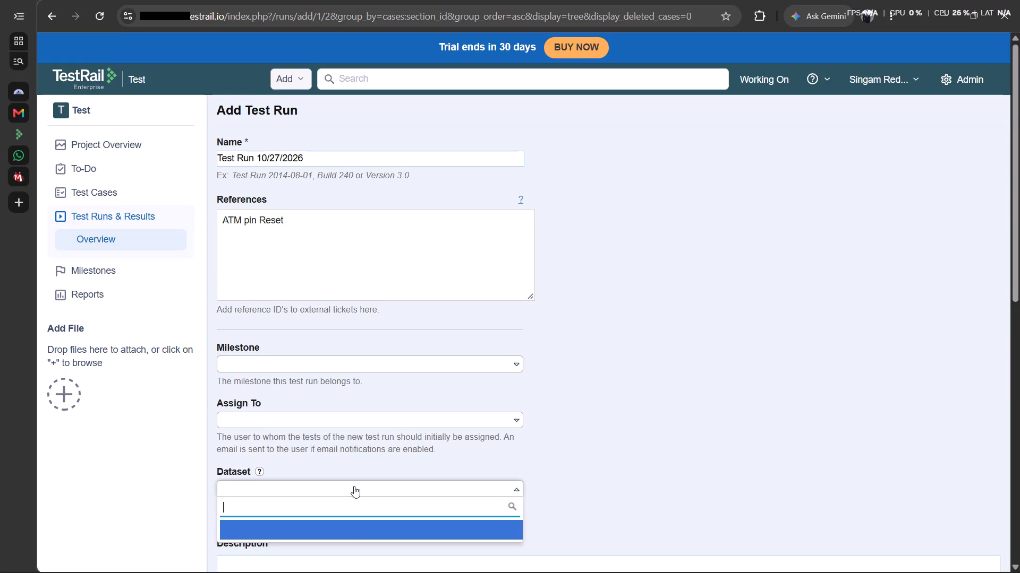
pyautogui.scroll(-1, 354, 486)
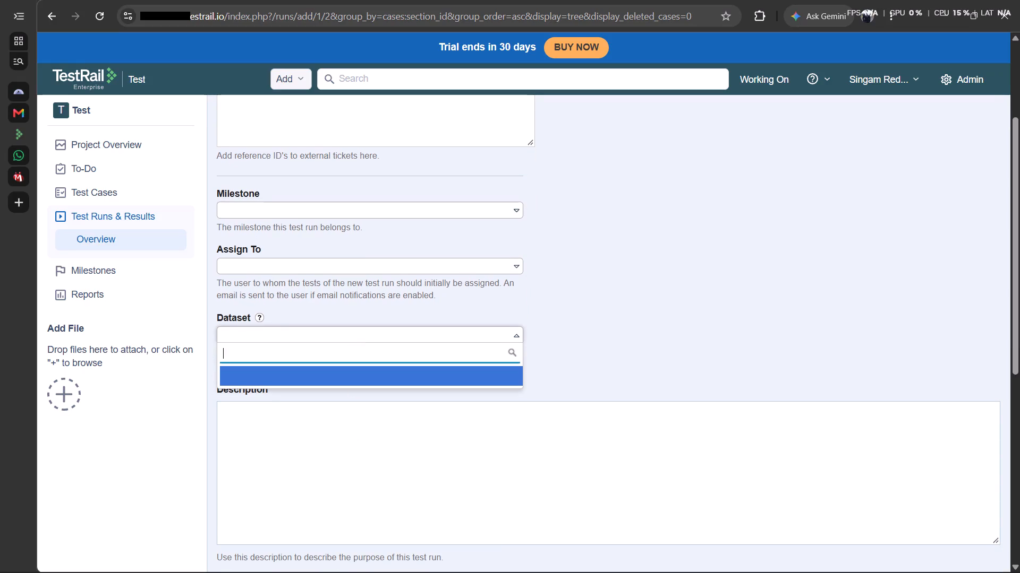
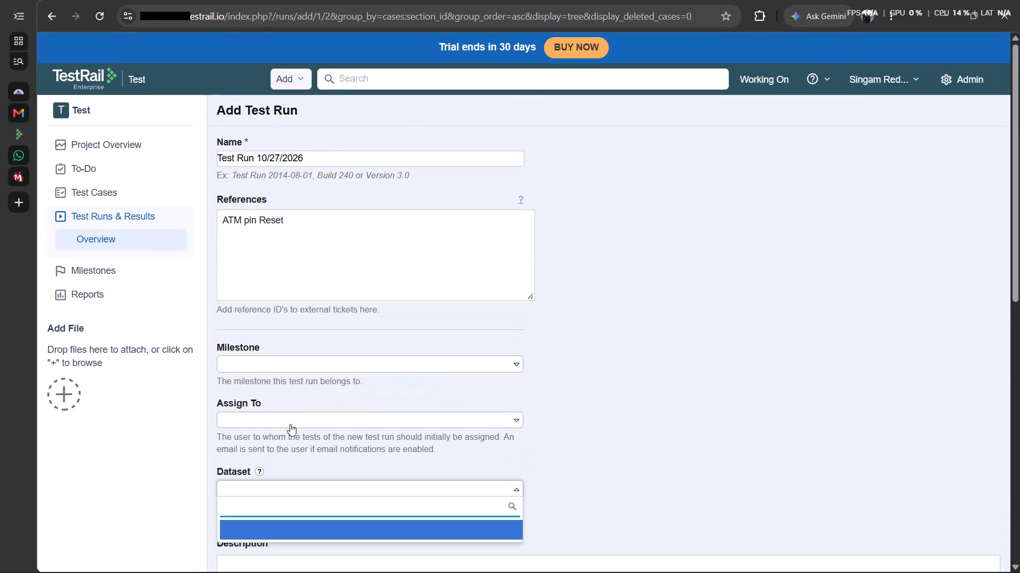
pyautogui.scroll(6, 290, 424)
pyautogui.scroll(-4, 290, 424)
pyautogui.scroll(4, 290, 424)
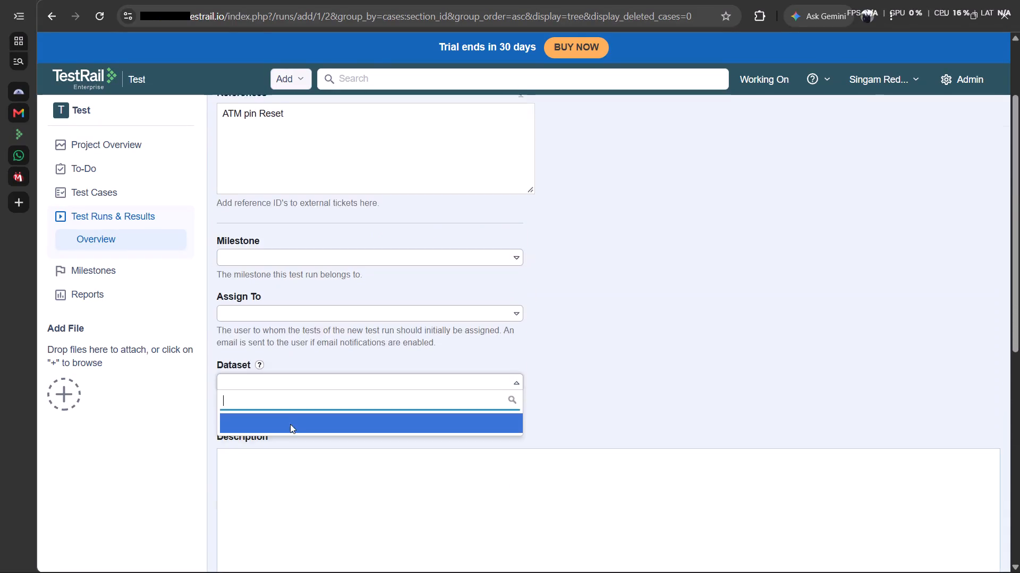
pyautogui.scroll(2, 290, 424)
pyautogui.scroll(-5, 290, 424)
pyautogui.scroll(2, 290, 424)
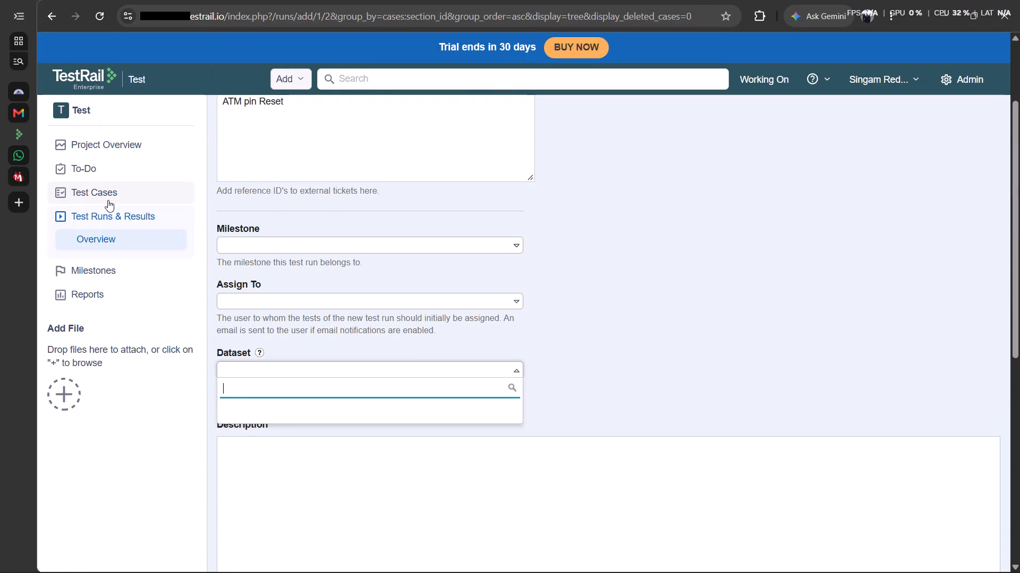
# Leave the new test run form without saving and go to the Test Runs & Results overview.
pyautogui.click(93, 210)
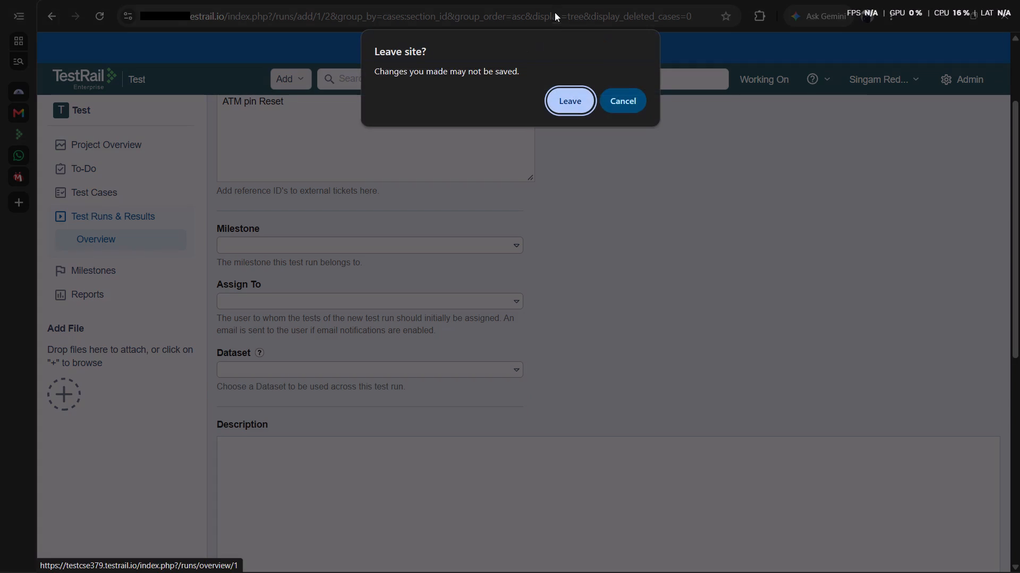
pyautogui.click(565, 96)
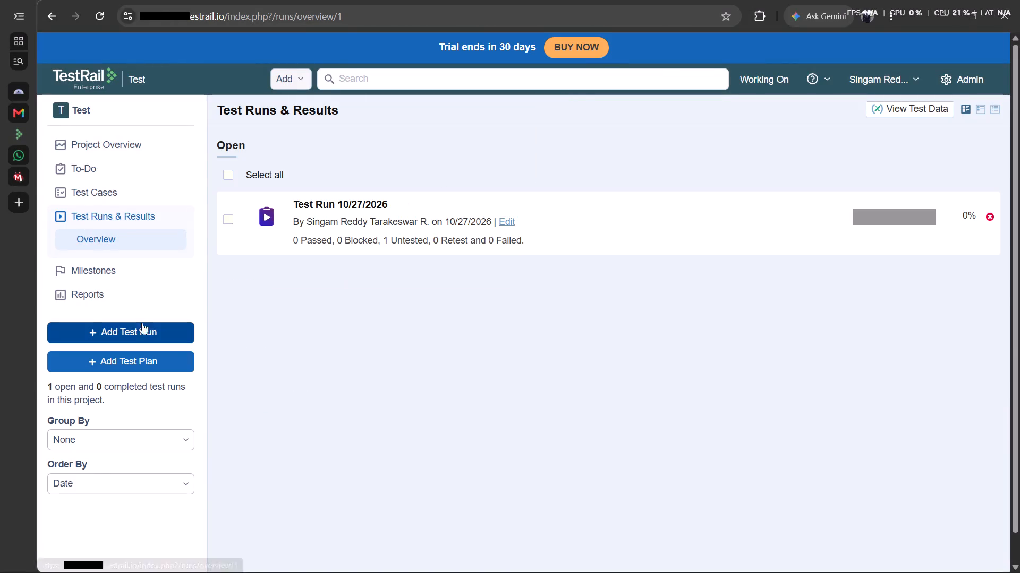
# Check the project's Test Cases overview and return to the Test Runs & Results overview.
pyautogui.click(101, 198)
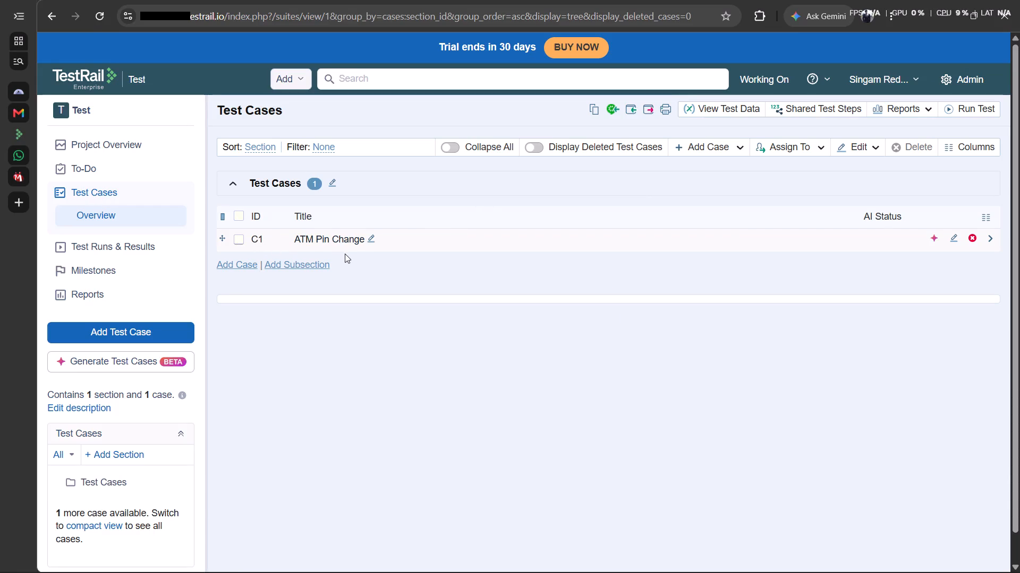
pyautogui.click(111, 240)
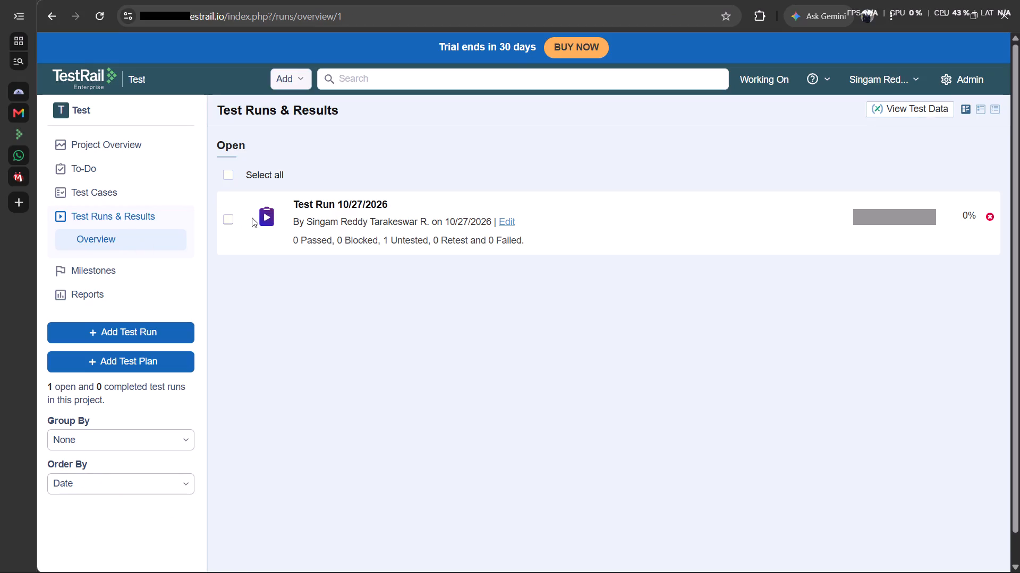
# Select the existing Test Run 10/27/2026 and open its list of untested tests.
pyautogui.click(228, 216)
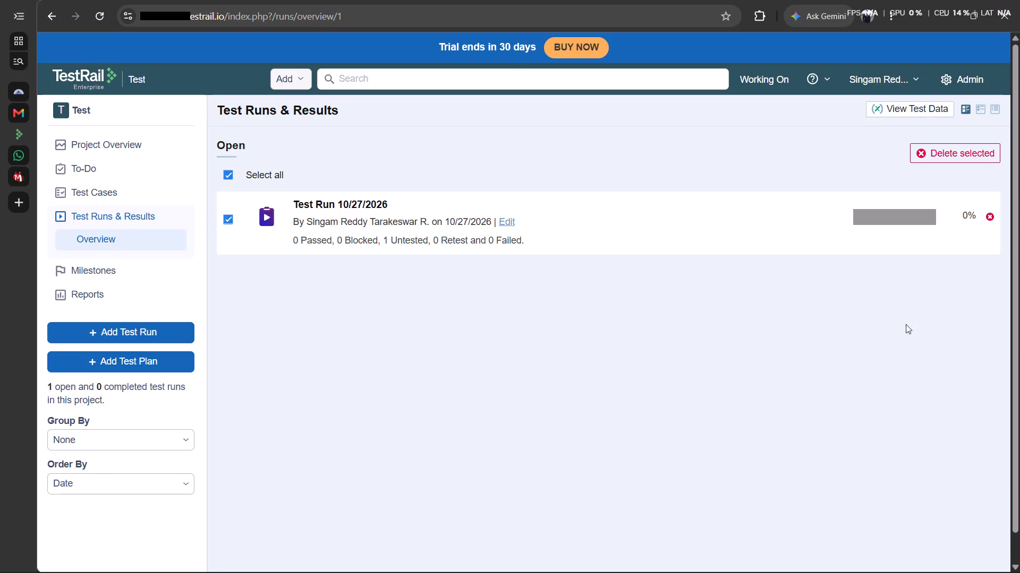
pyautogui.click(887, 214)
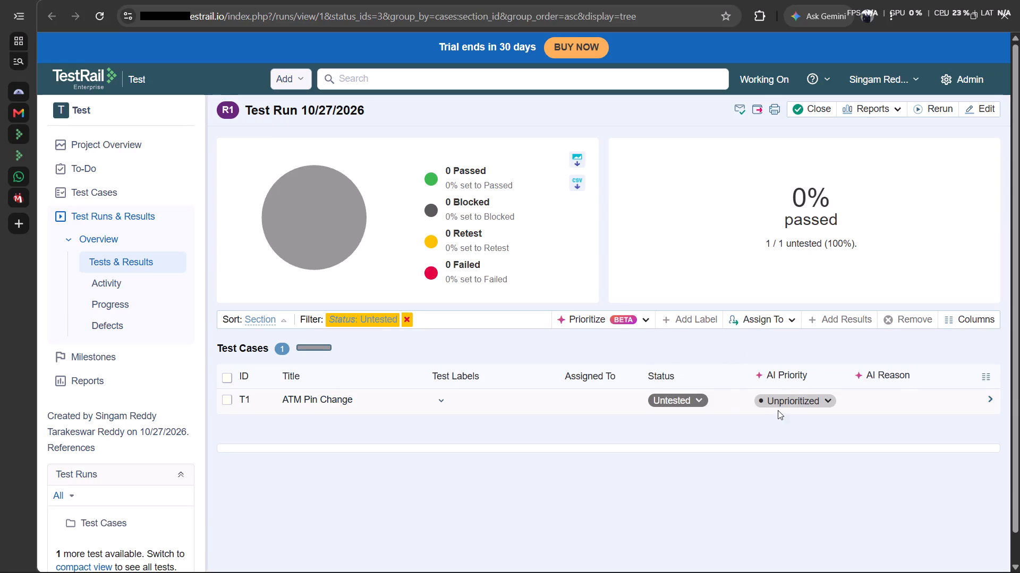
# Add a Passed result to the ATM Pin Change test, assigned to the team member listed by name, with version 01.
pyautogui.click(704, 401)
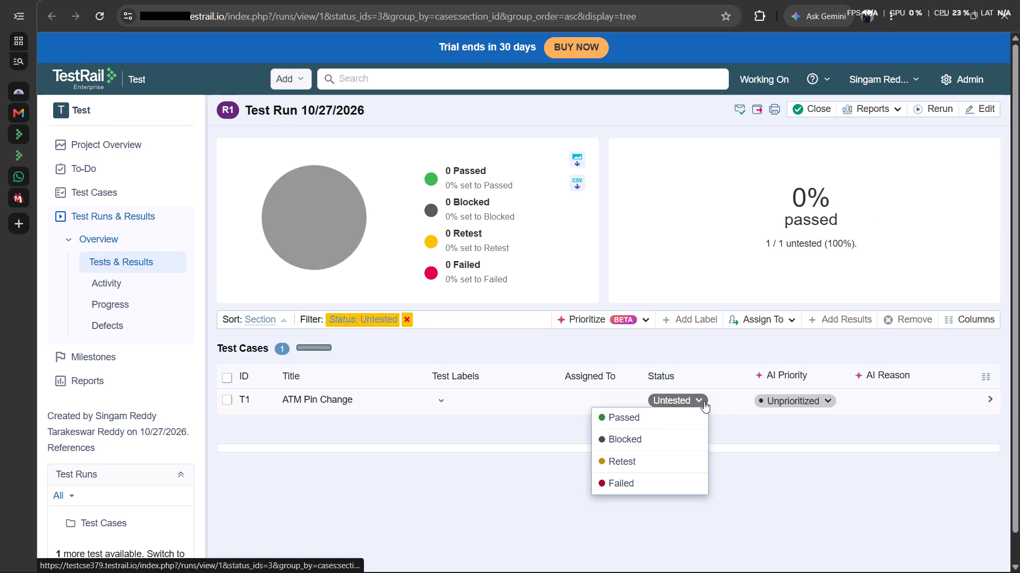
pyautogui.click(617, 420)
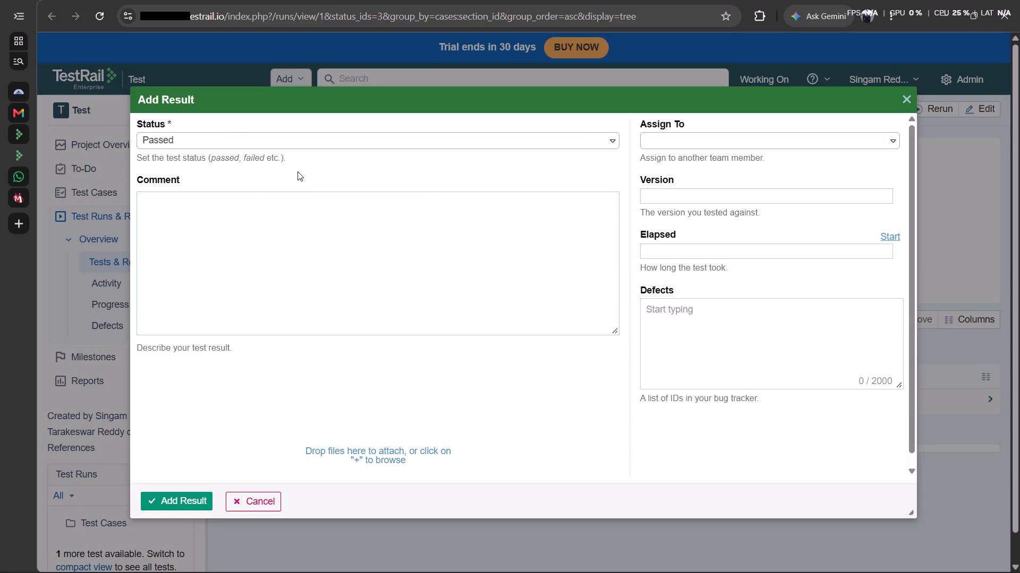
pyautogui.click(241, 145)
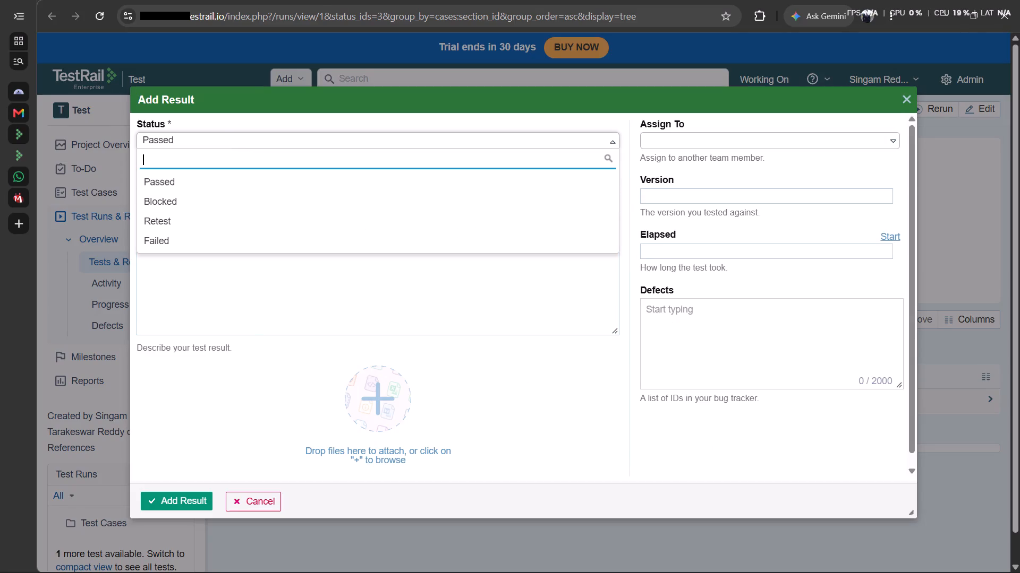
pyautogui.click(249, 334)
pyautogui.click(262, 294)
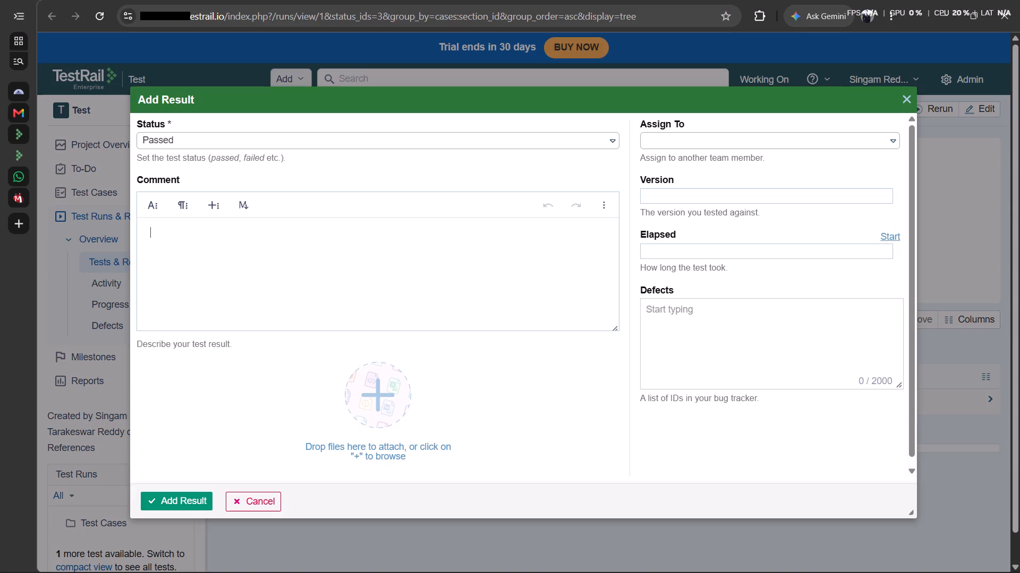
pyautogui.click(262, 294)
pyautogui.click(262, 294)
pyautogui.click(847, 141)
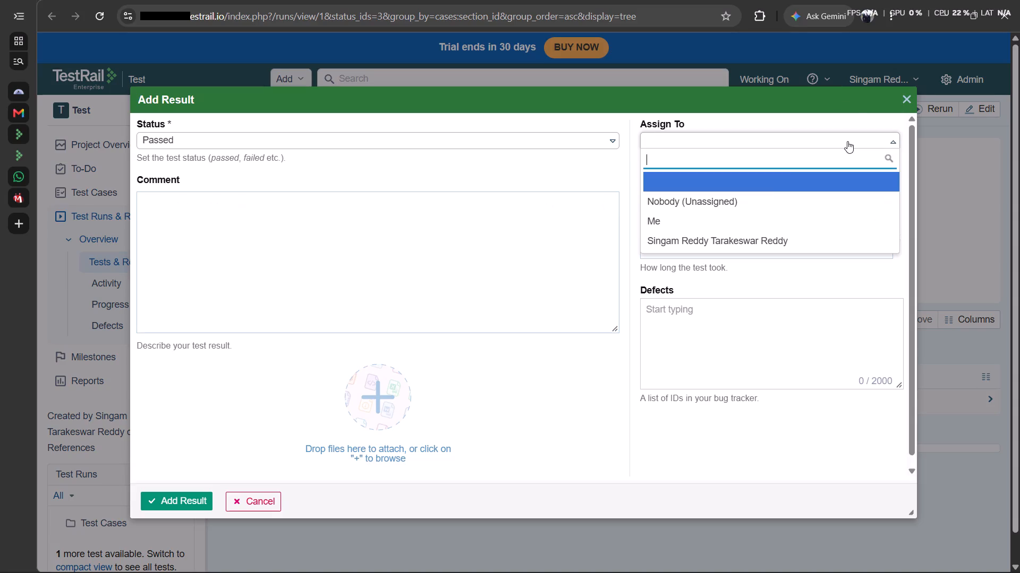
pyautogui.click(711, 240)
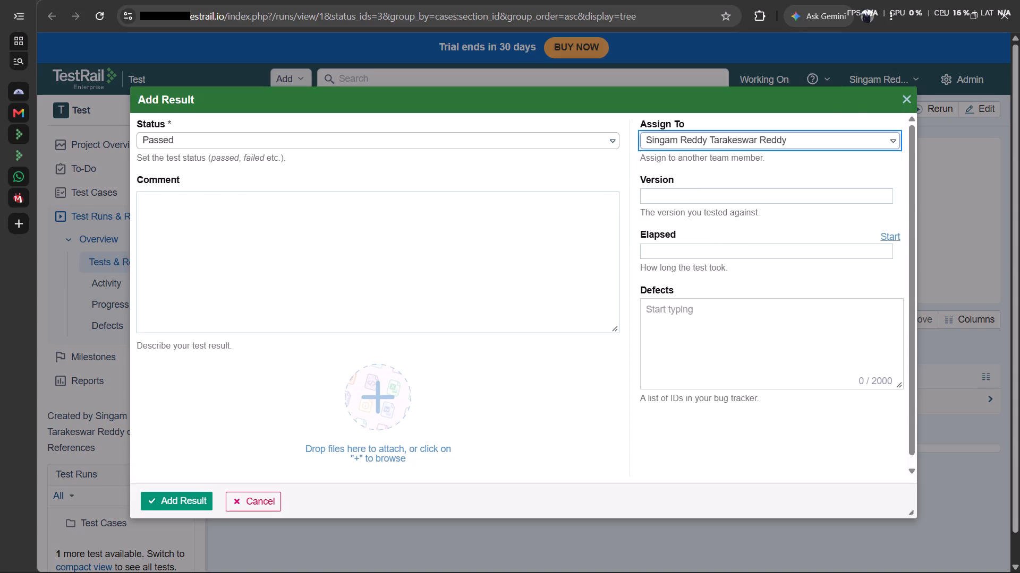
pyautogui.click(734, 199)
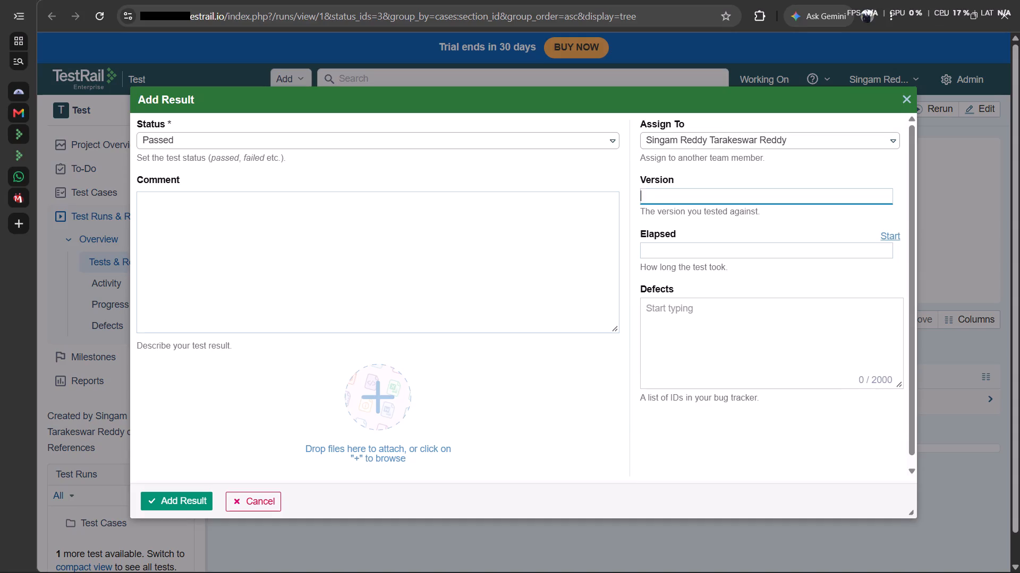
pyautogui.write('01')
pyautogui.click(775, 249)
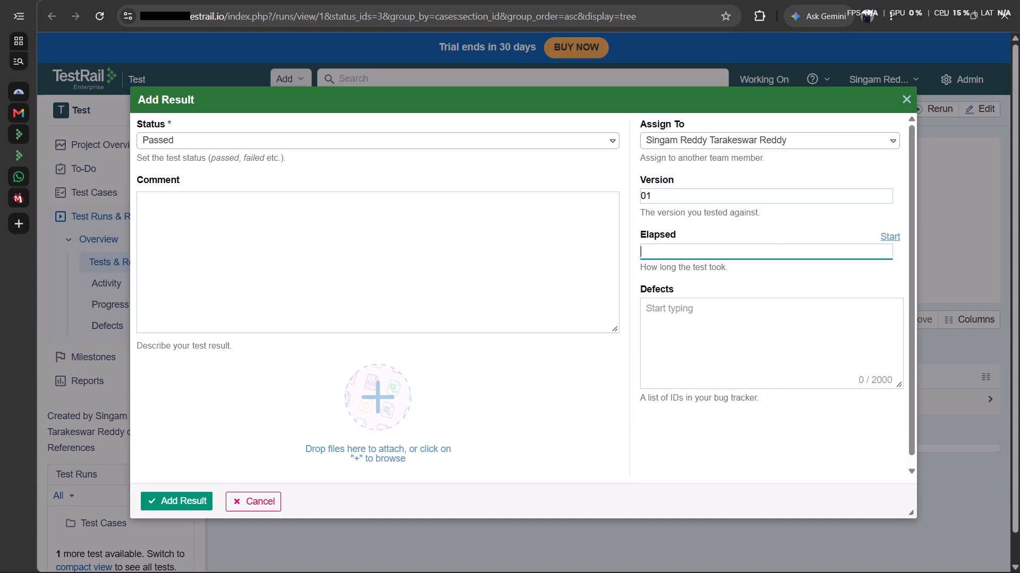
pyautogui.click(731, 317)
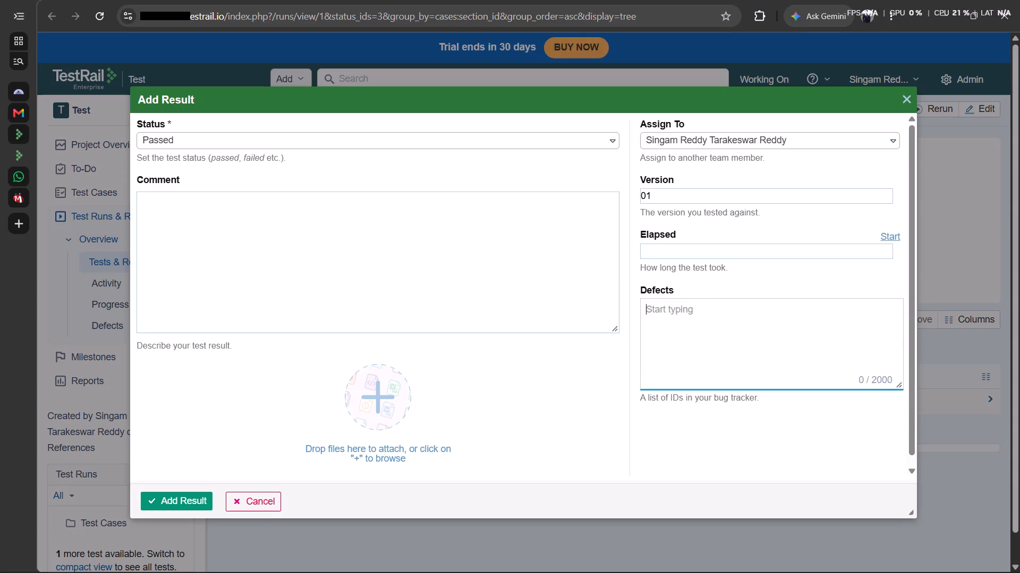
pyautogui.click(169, 500)
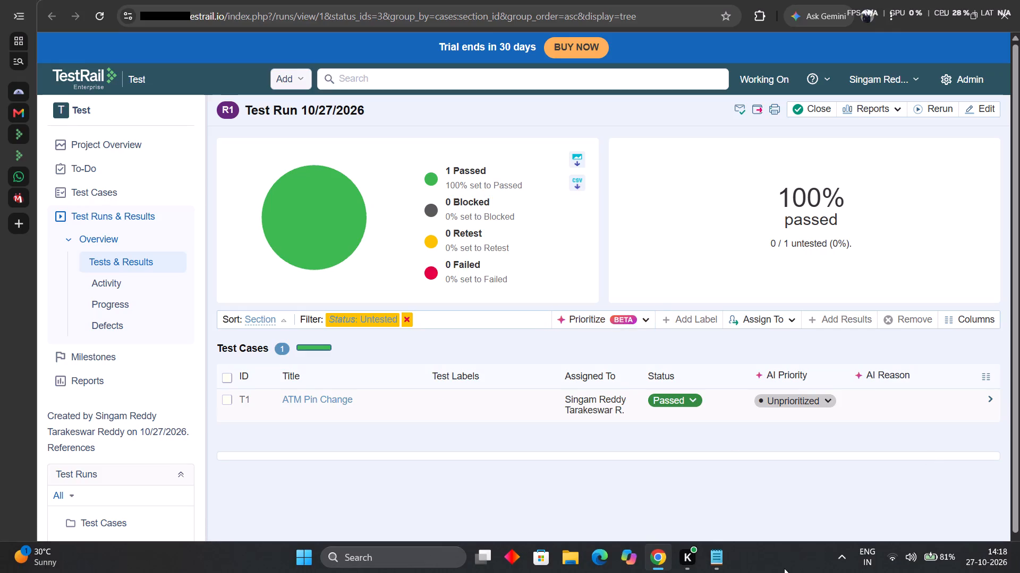
# Switch to the Test Rail.txt notes in Notepad to review the test case requirements.
pyautogui.click(713, 555)
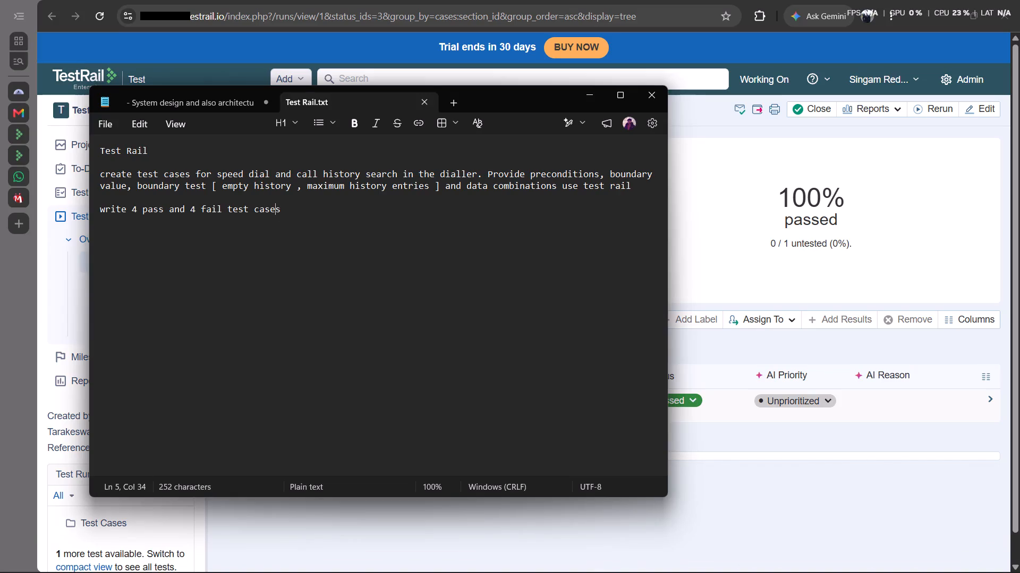
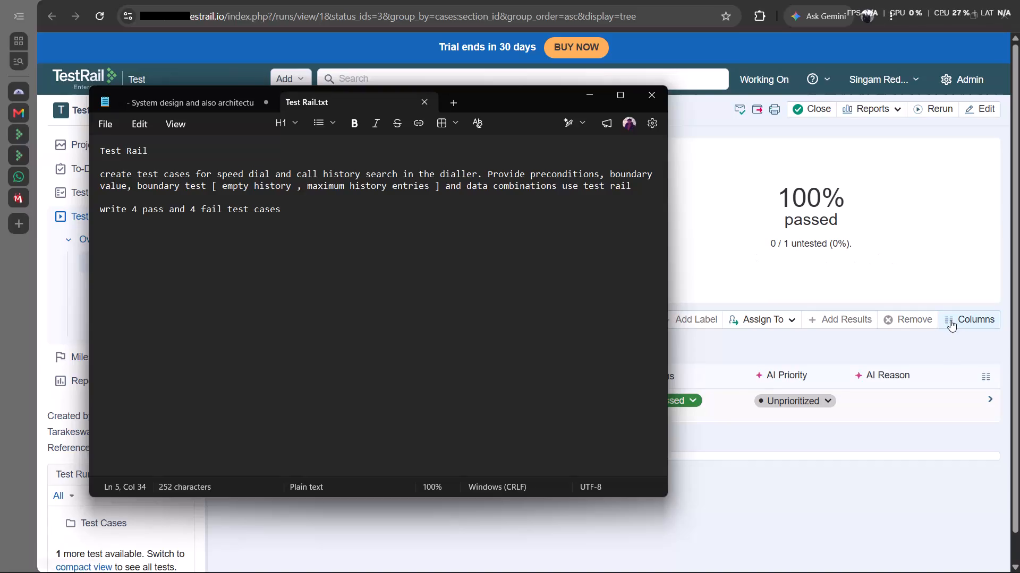
# Switch back to TestRail in Chrome and open the Test project's Test Cases section.
pyautogui.click(950, 320)
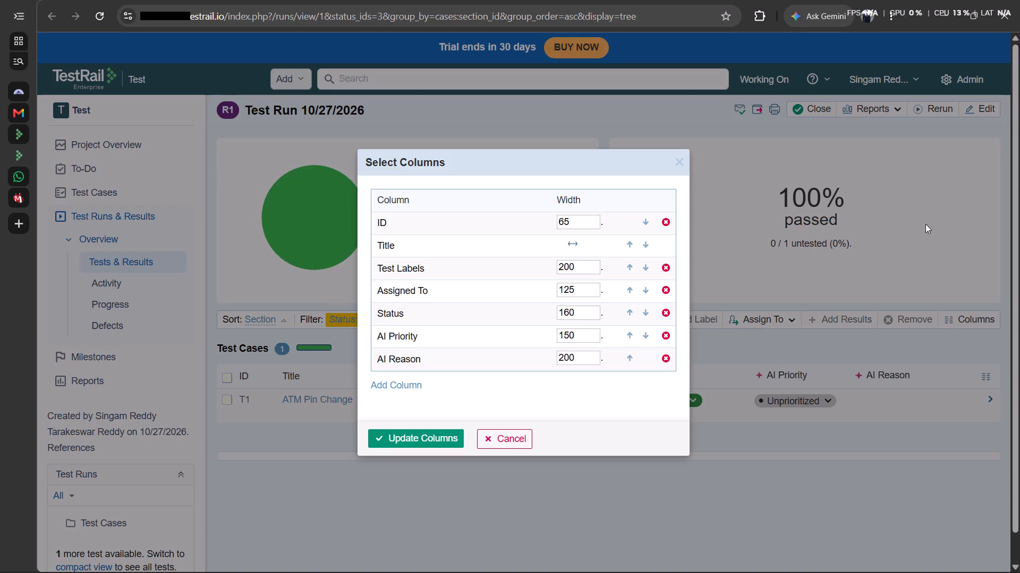
pyautogui.click(497, 441)
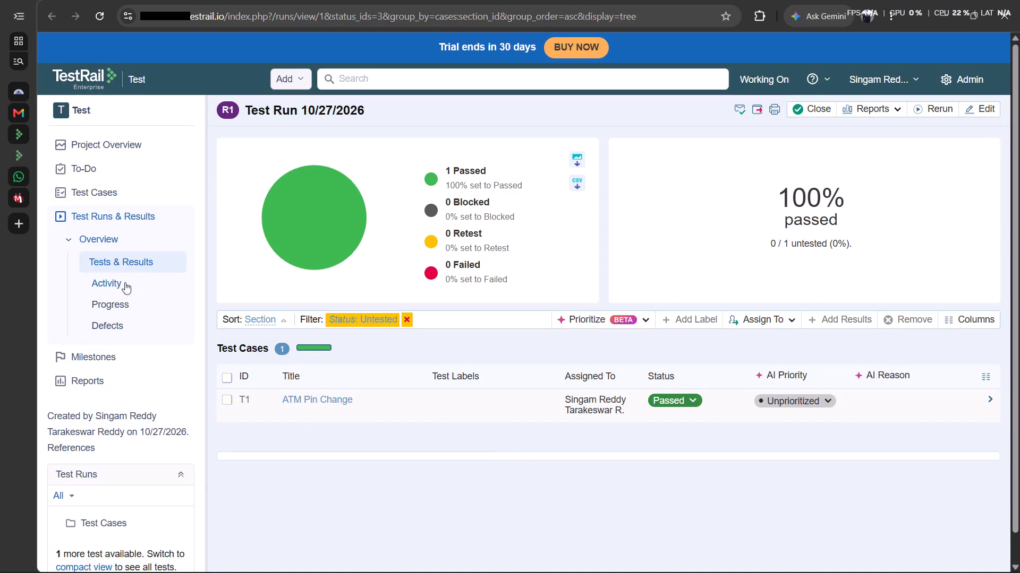
pyautogui.click(105, 181)
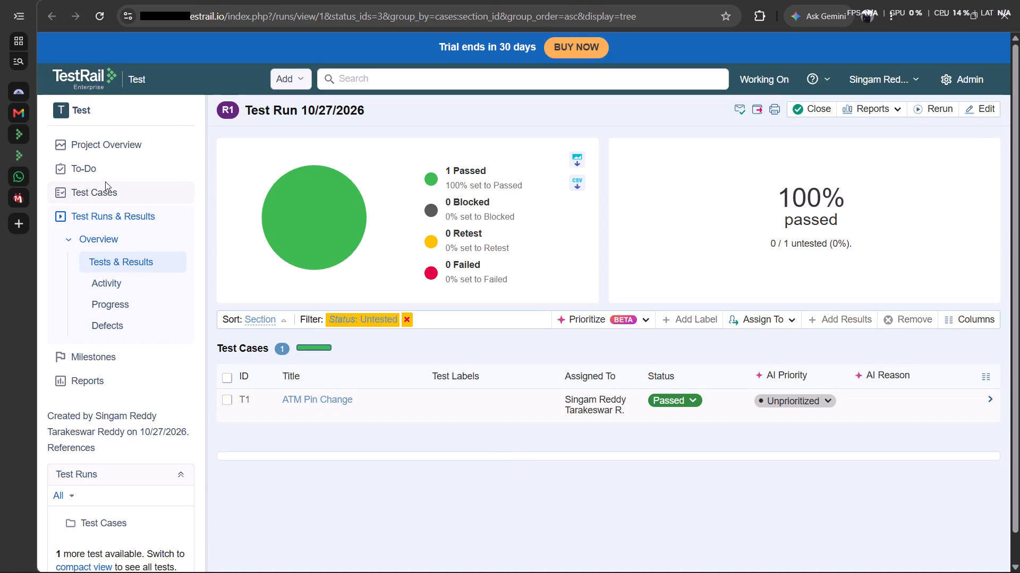
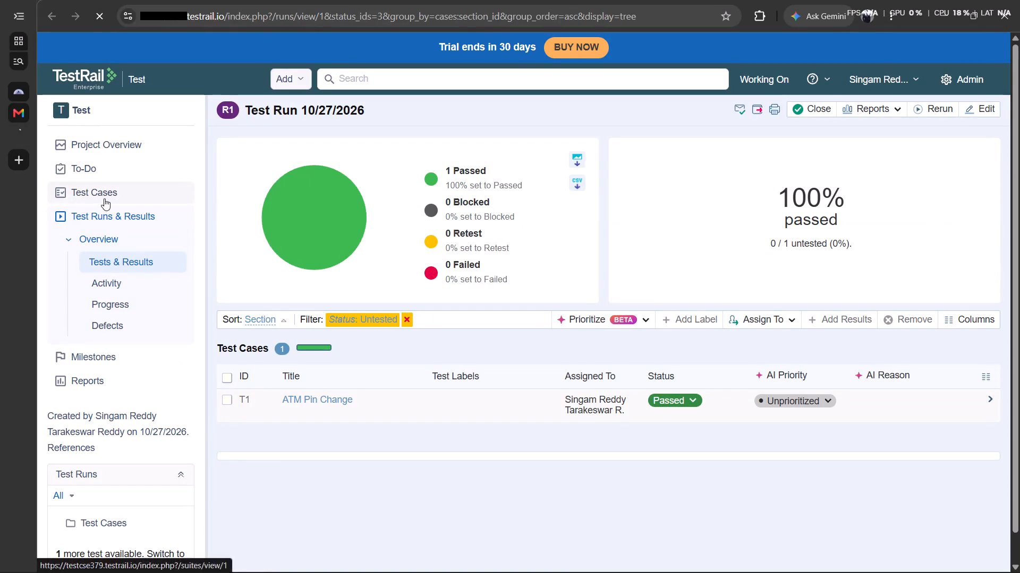
# Open a new blank browser tab.
pyautogui.click(14, 154)
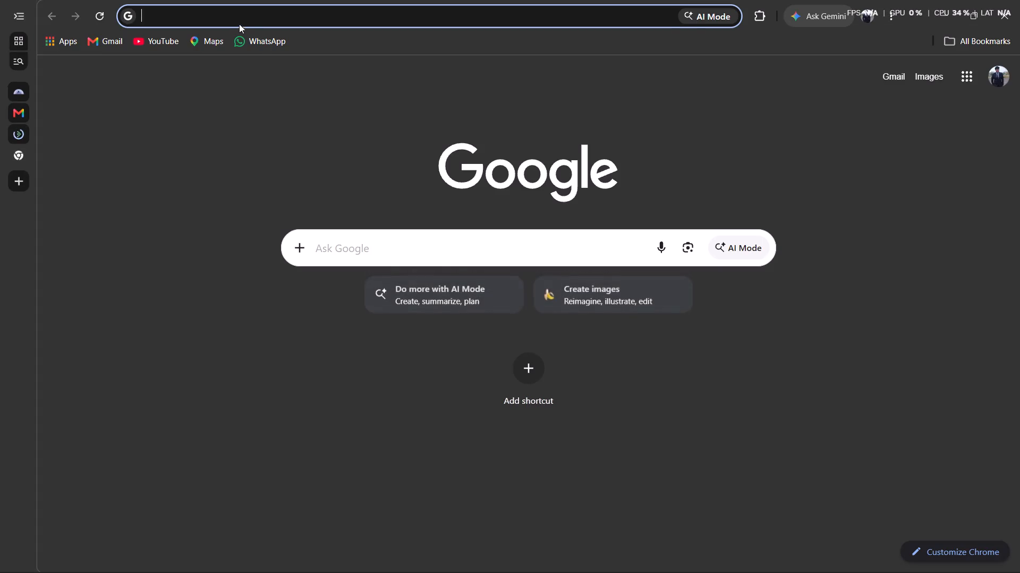
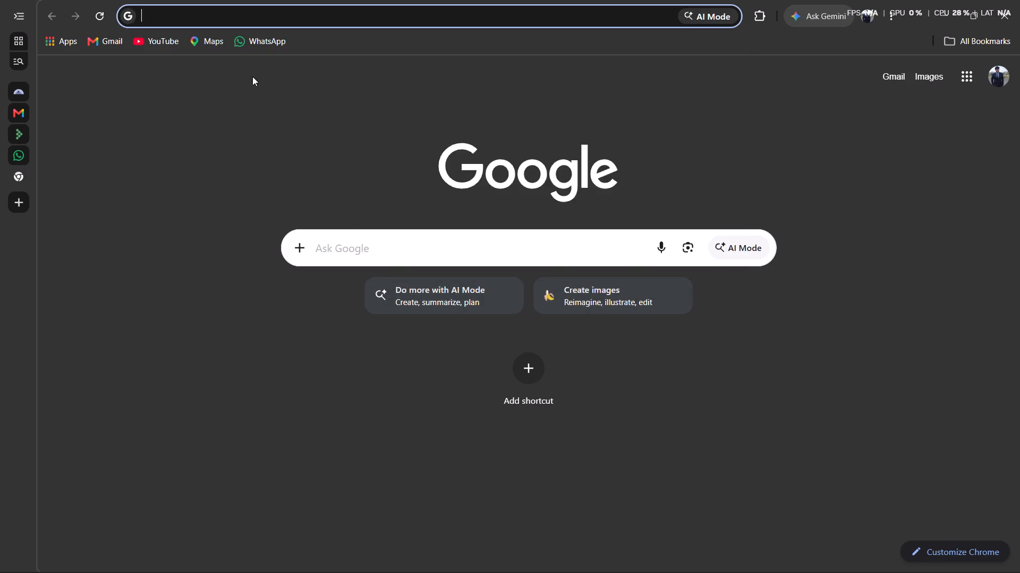
# Search Google for "ryzen threadripper laptop".
pyautogui.write('ry')
pyautogui.write('zen')
pyautogui.press('space')
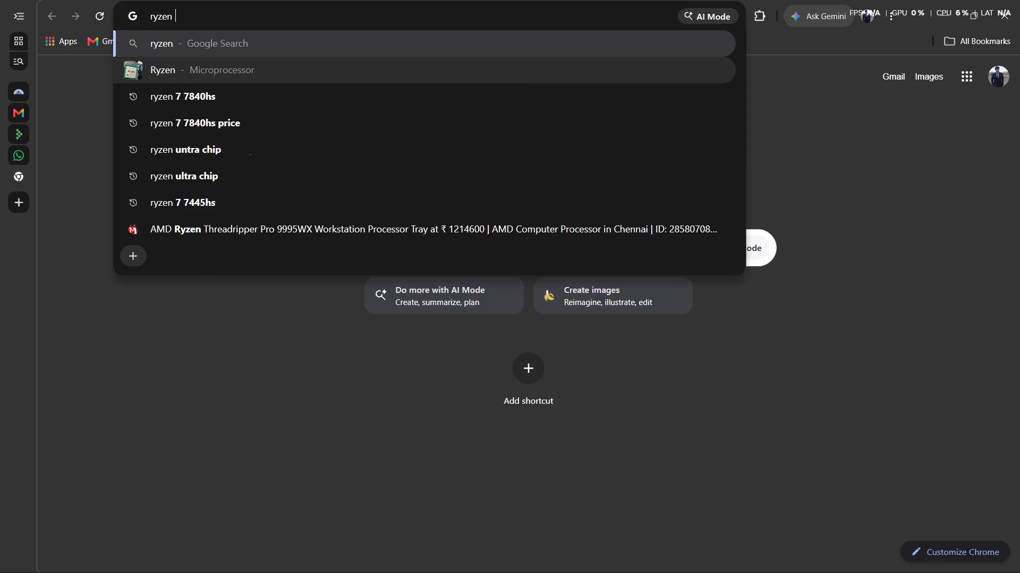
pyautogui.write('thread')
pyautogui.press('Right')
pyautogui.press('space')
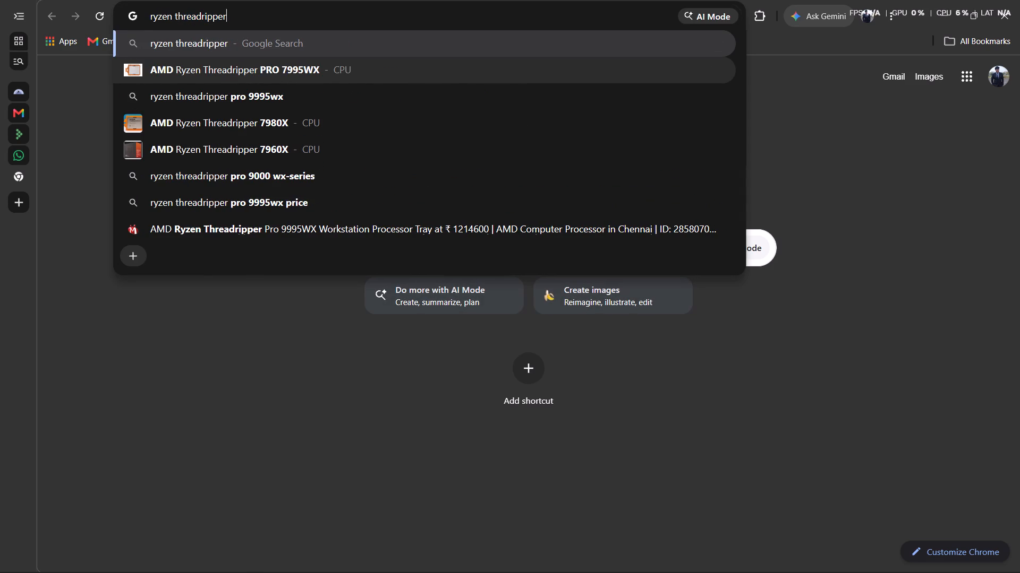
pyautogui.write('lapt')
pyautogui.press('Return')
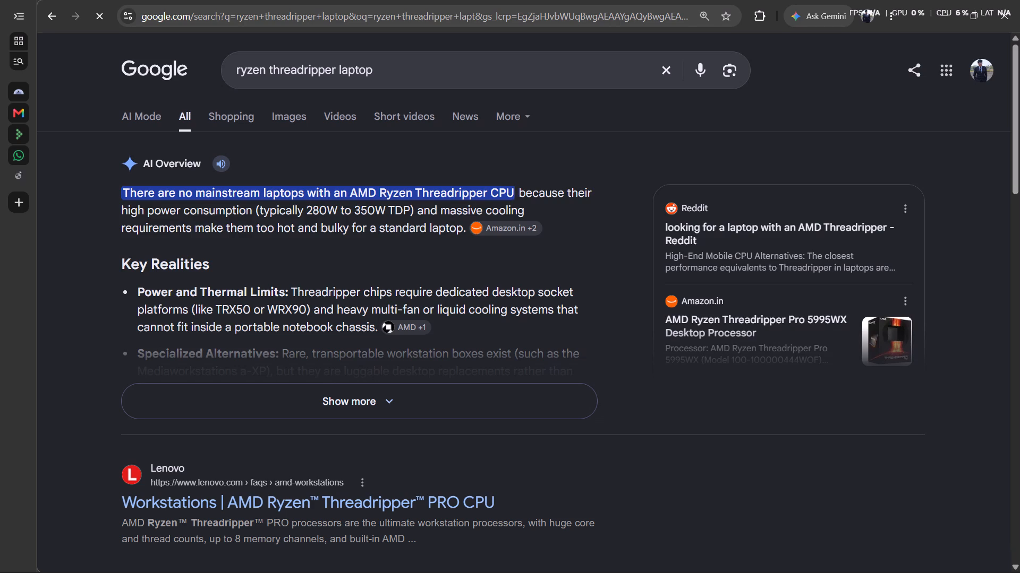
# Open Lenovo's AMD Ryzen Threadripper PRO workstations result, dismiss the Spin & Win offer and read through the article.
pyautogui.scroll(-2, 354, 379)
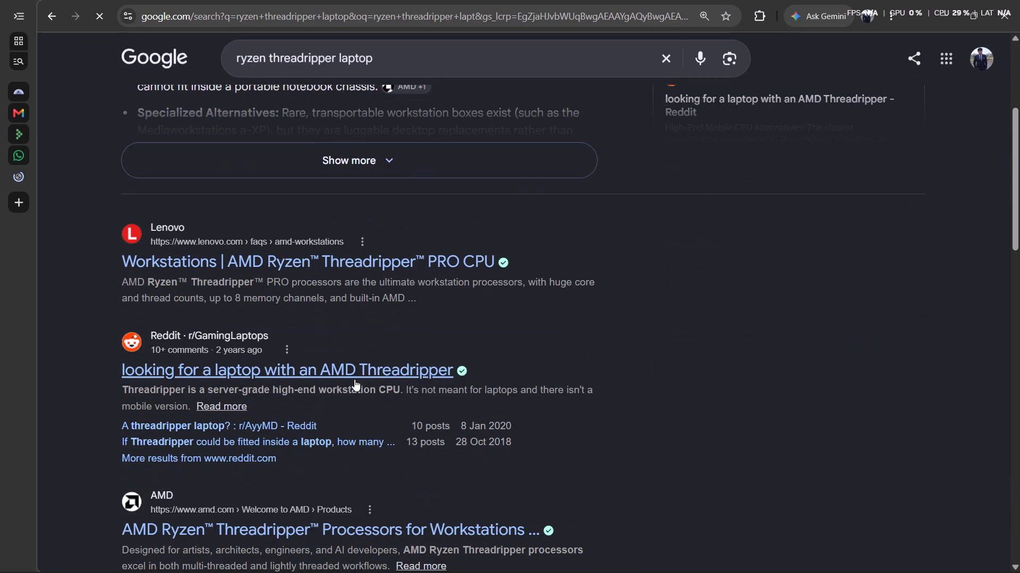
pyautogui.click(308, 267)
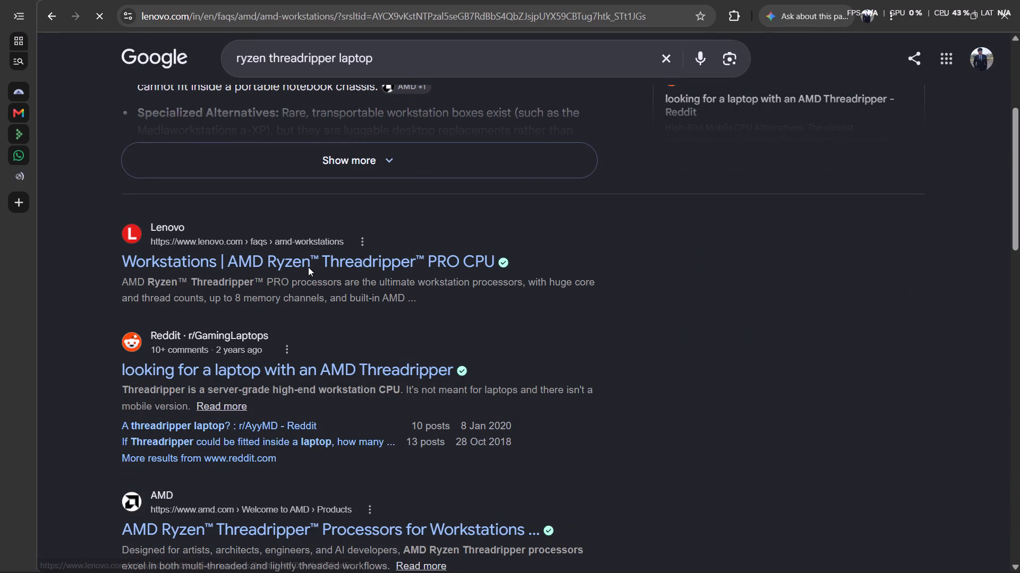
pyautogui.scroll(-3, 685, 386)
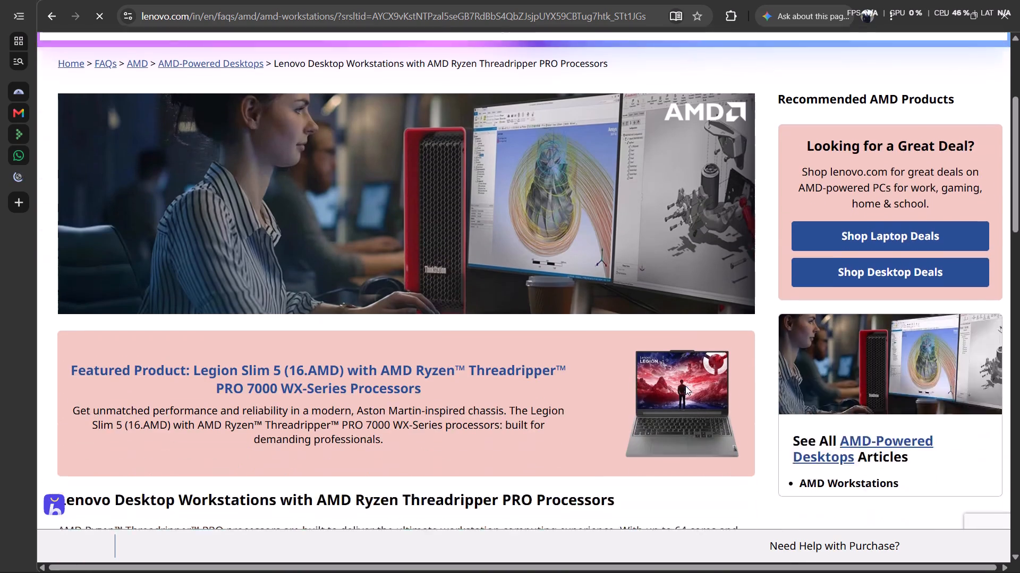
pyautogui.scroll(-2, 685, 386)
pyautogui.scroll(4, 685, 386)
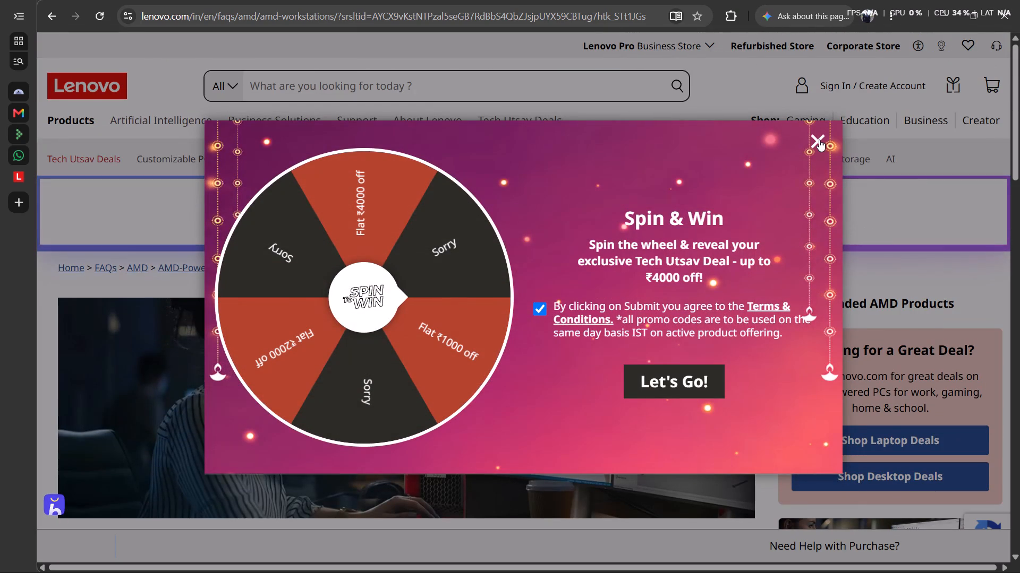
pyautogui.click(819, 141)
pyautogui.scroll(-3, 656, 333)
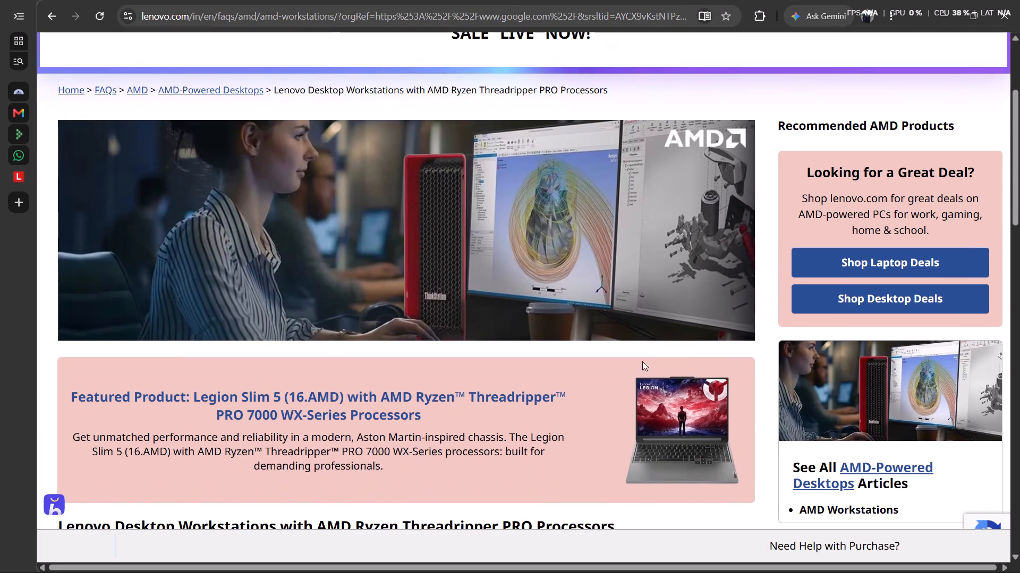
pyautogui.scroll(-4, 513, 421)
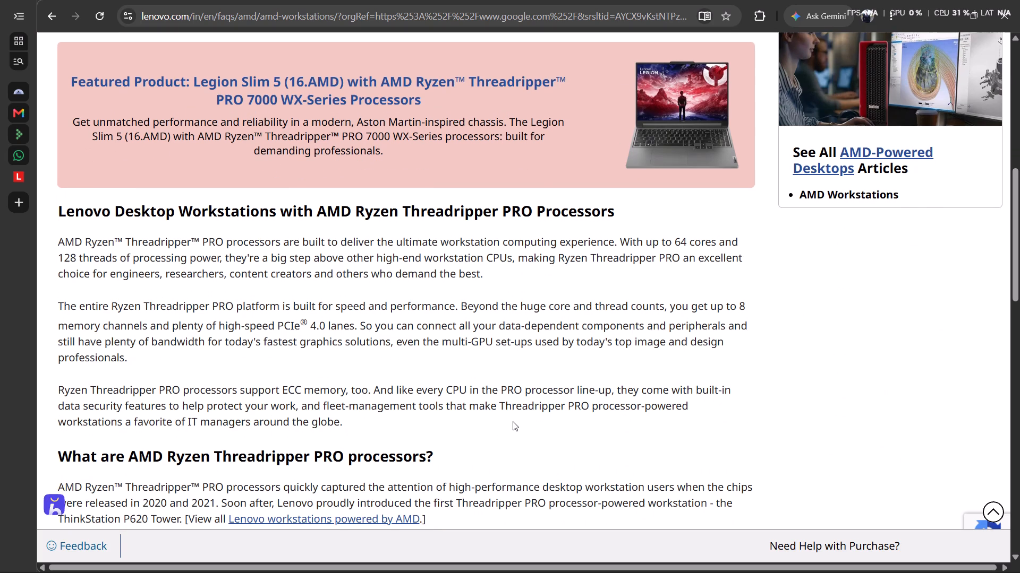
# Open the featured Legion Slim 5 laptop's product page, dismiss the suggested alternatives and look through its features and offers.
pyautogui.click(643, 99)
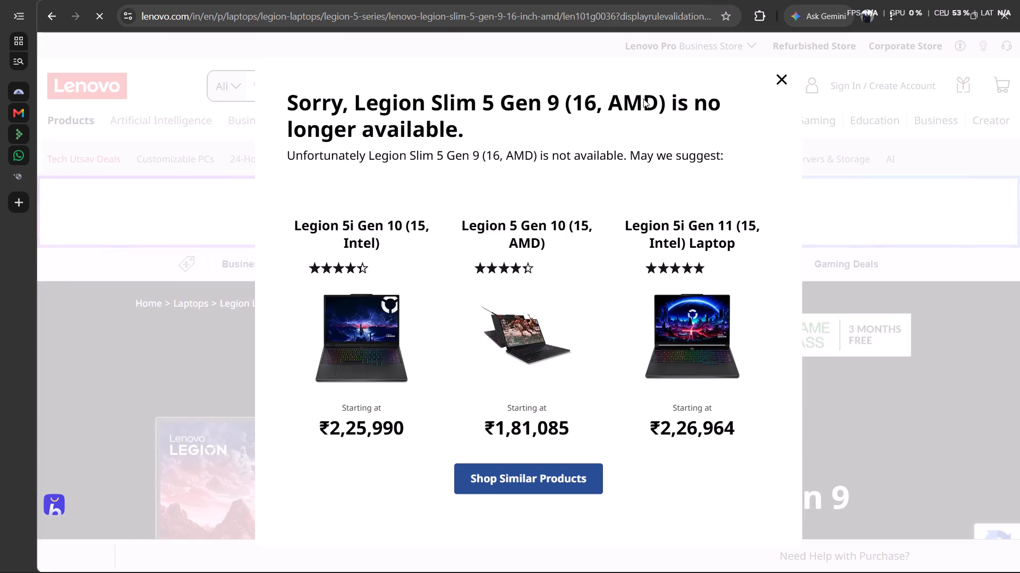
pyautogui.click(783, 89)
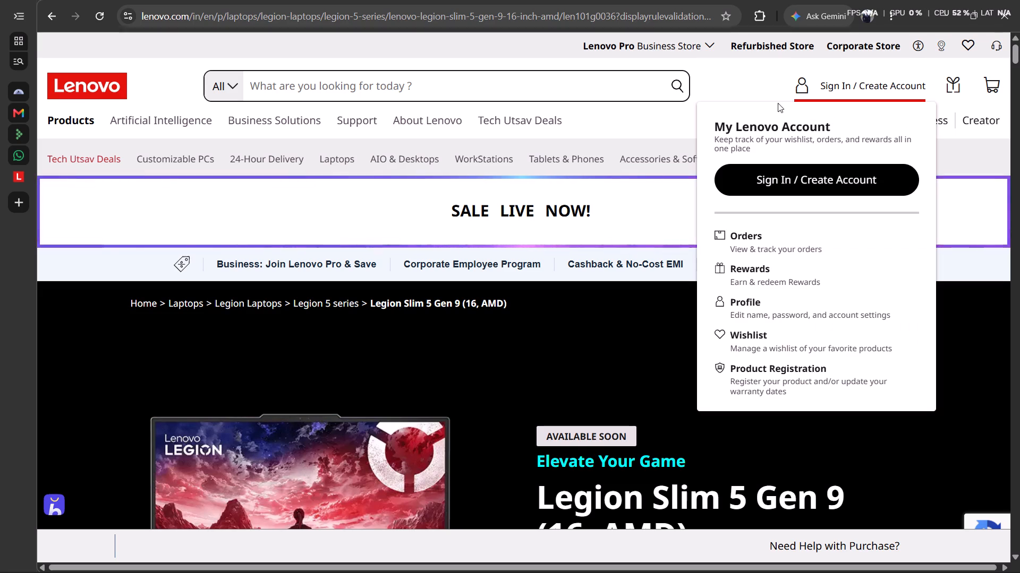
pyautogui.scroll(-2, 635, 450)
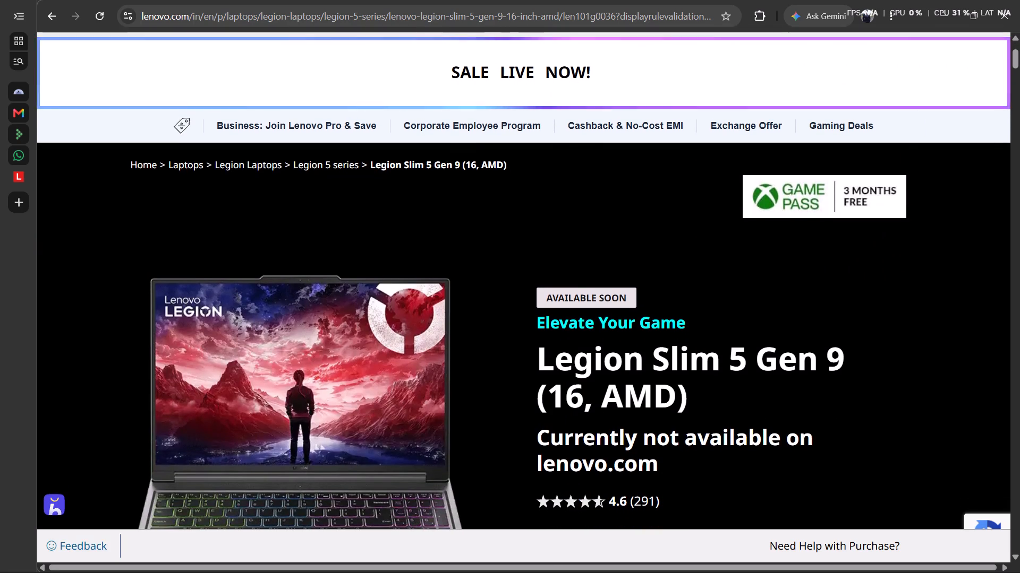
pyautogui.scroll(-7, 635, 450)
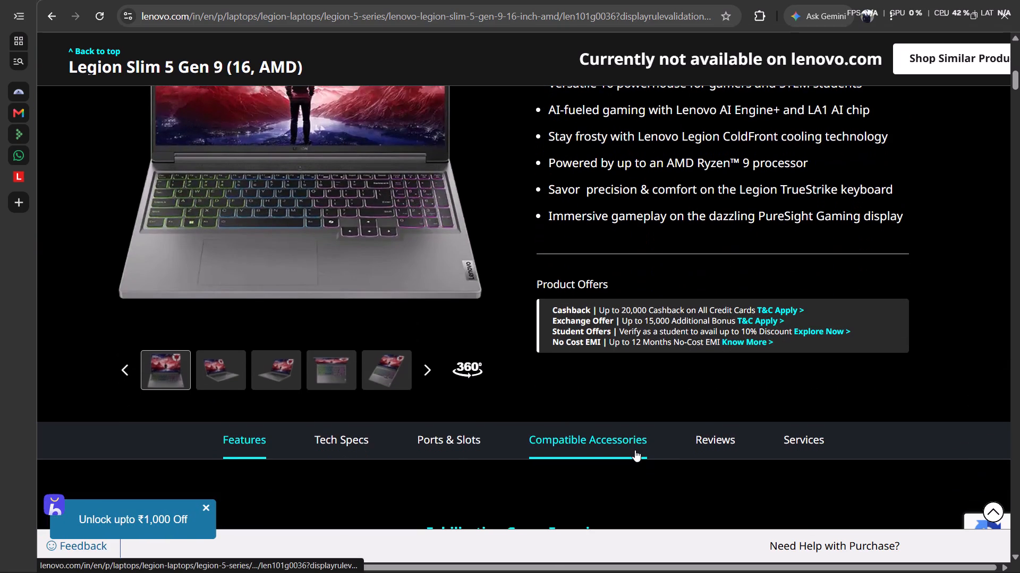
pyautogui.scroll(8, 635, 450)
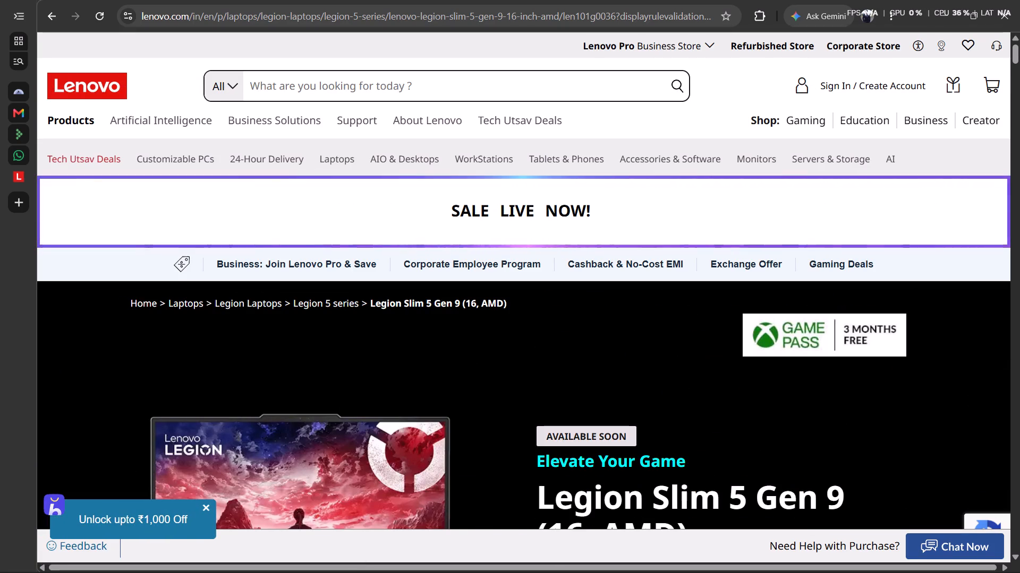
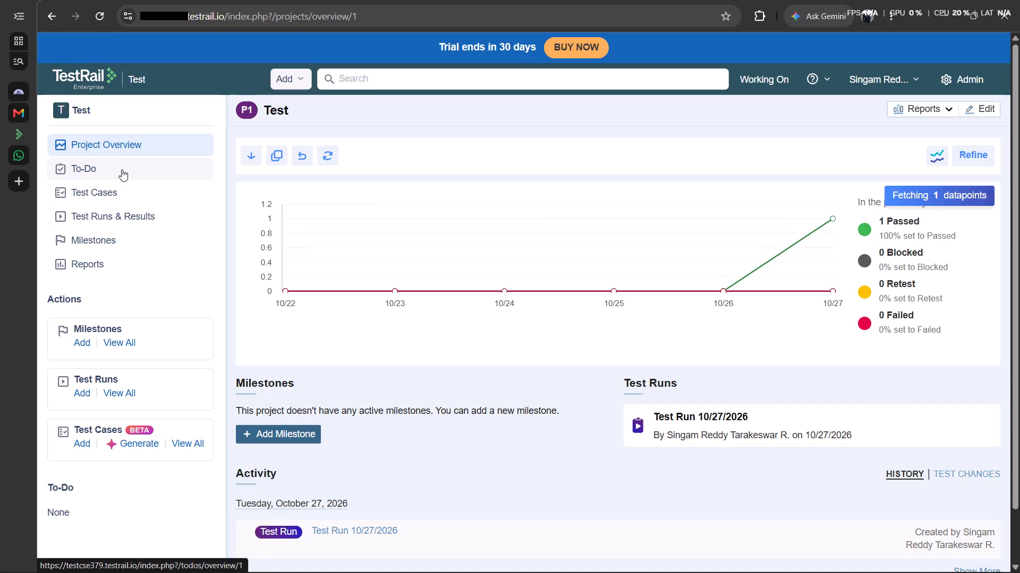
# Start a new test case in the project's Test Cases section and title it ATM BANK BALANCE.
pyautogui.click(114, 188)
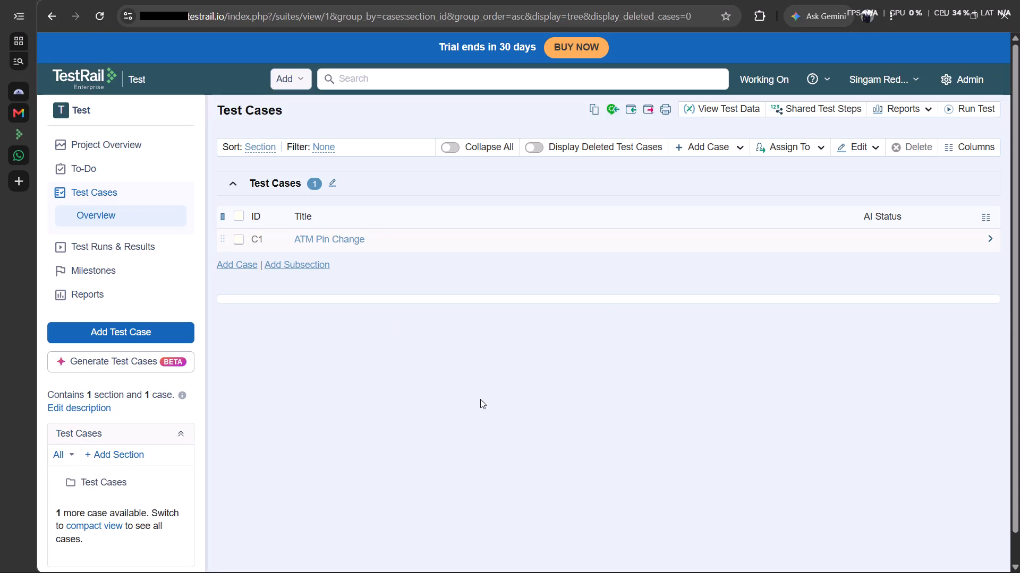
pyautogui.click(243, 265)
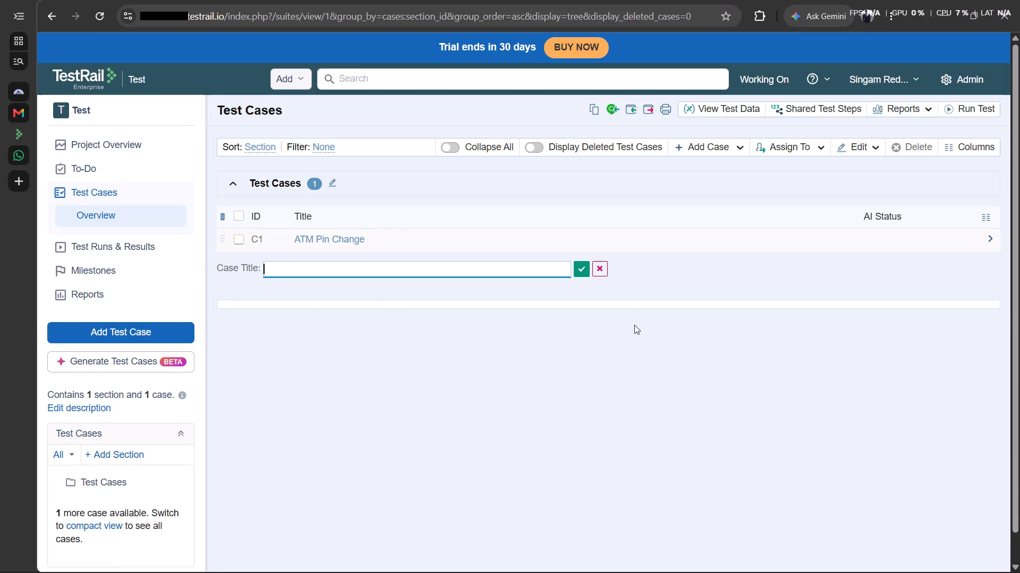
pyautogui.click(601, 268)
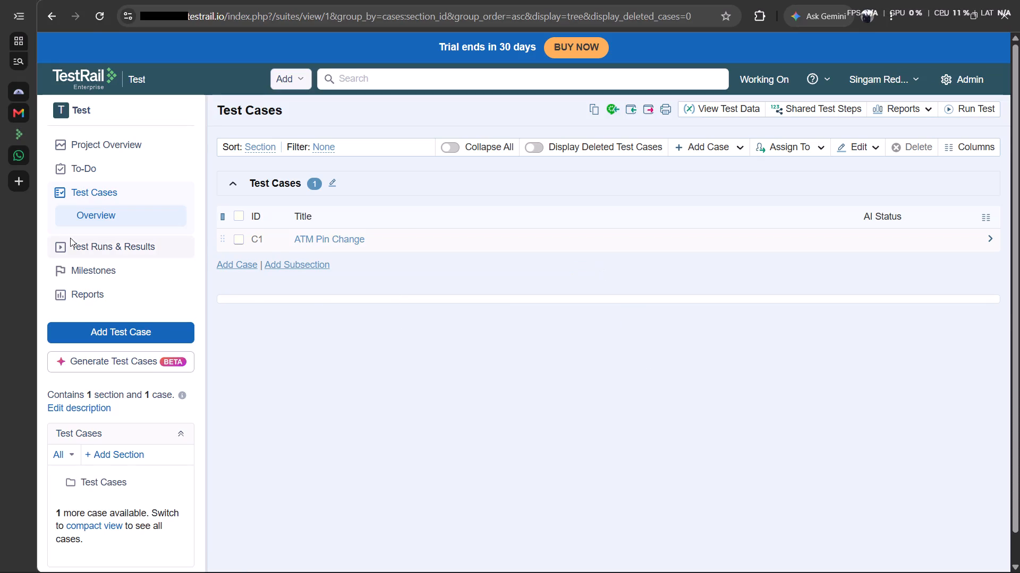
pyautogui.click(118, 187)
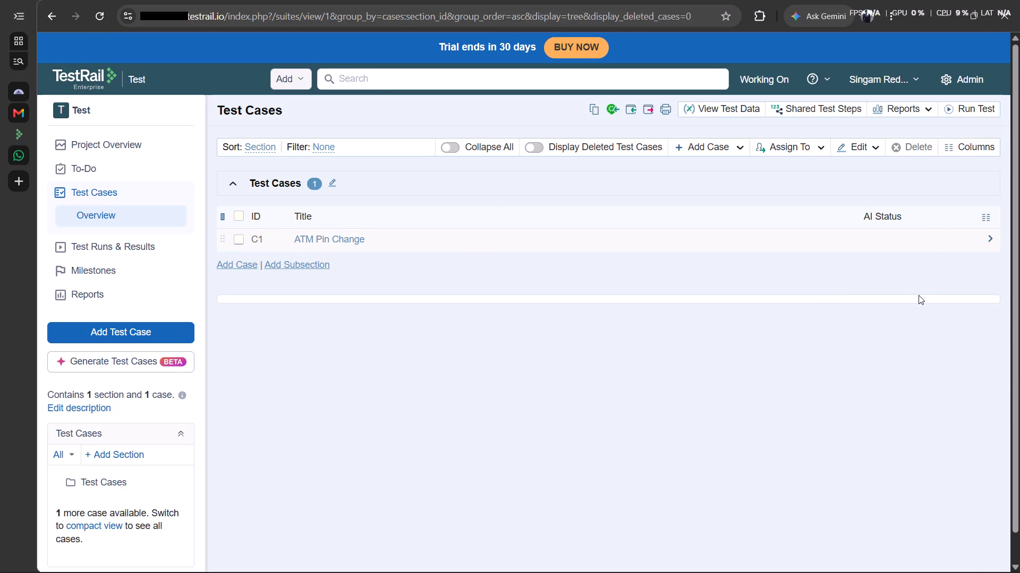
pyautogui.click(690, 147)
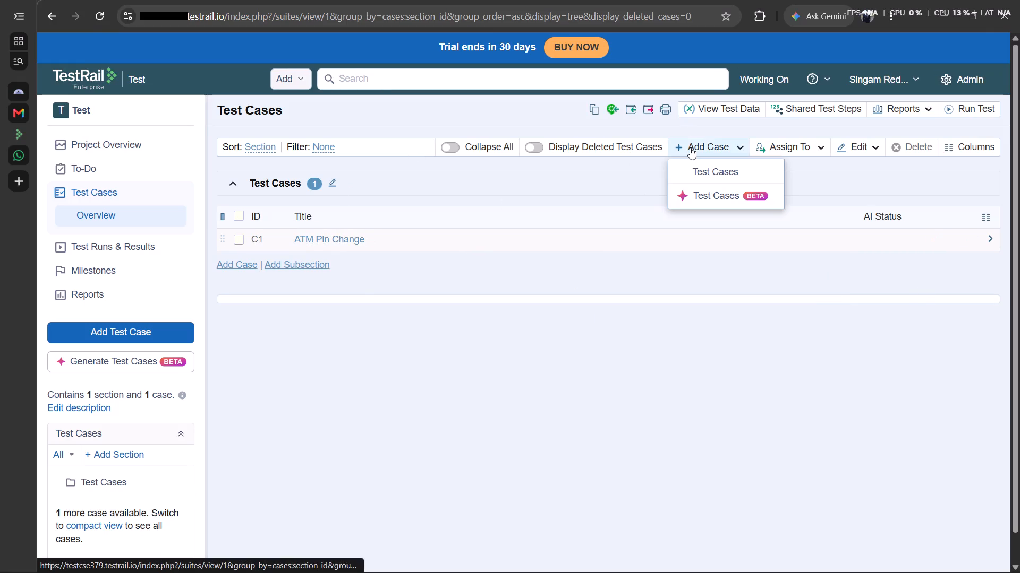
pyautogui.click(688, 164)
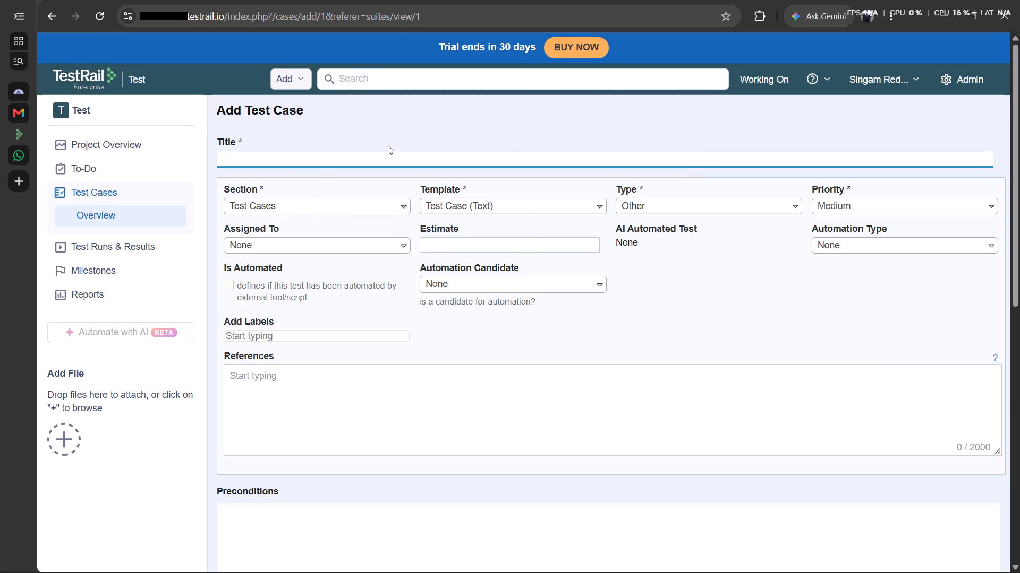
pyautogui.write('ATM')
pyautogui.press('space')
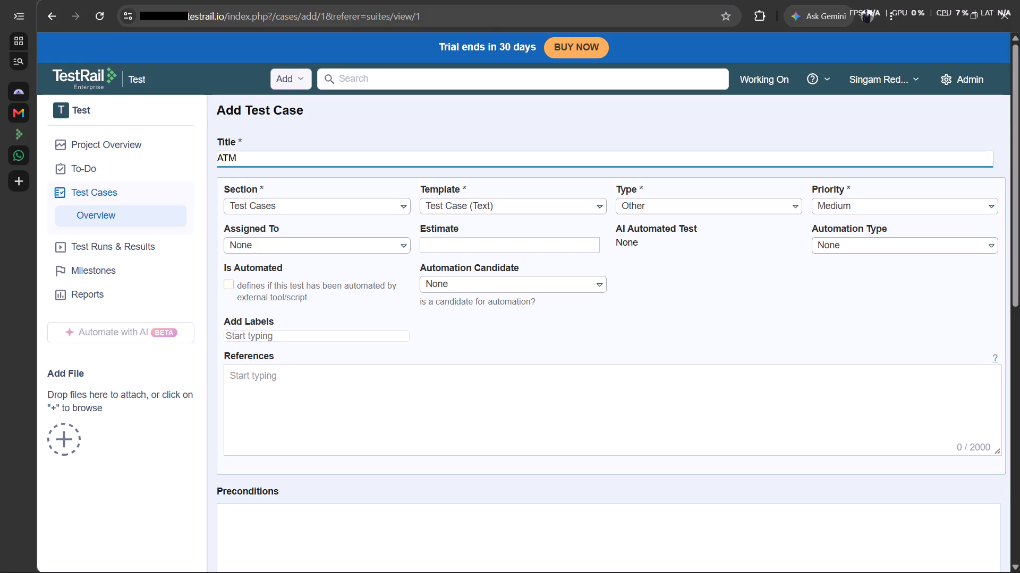
pyautogui.write('BANK')
pyautogui.press('space')
pyautogui.write('BALANCE')
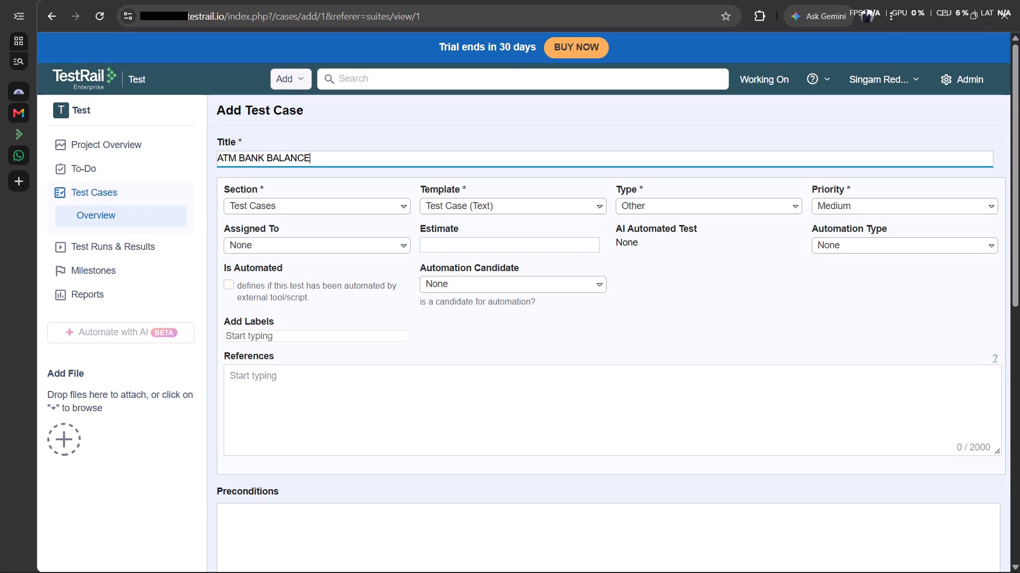
# Set the test case type to Other and assign the case to the listed named user instead of Me.
pyautogui.click(632, 207)
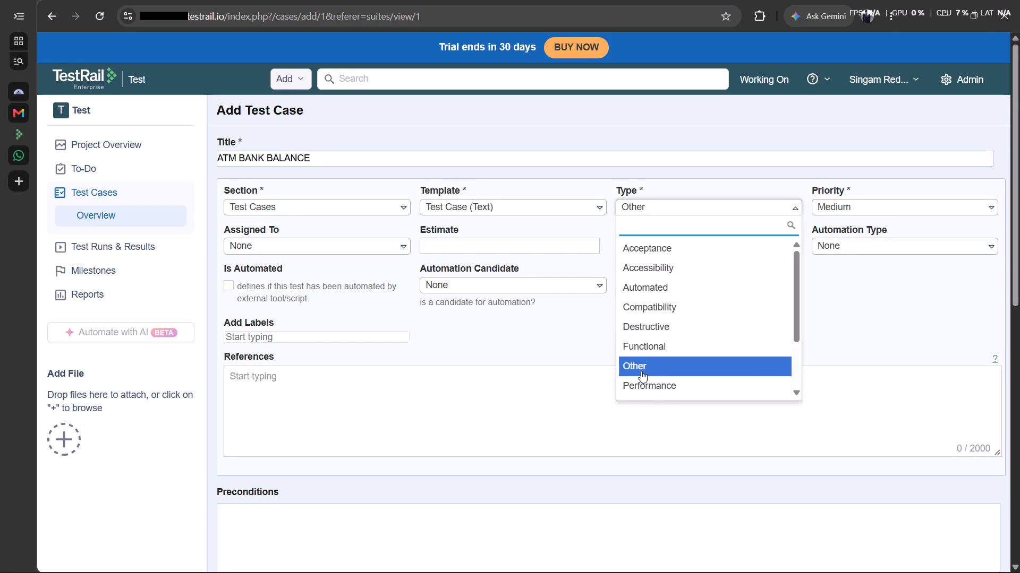
pyautogui.scroll(-4, 641, 371)
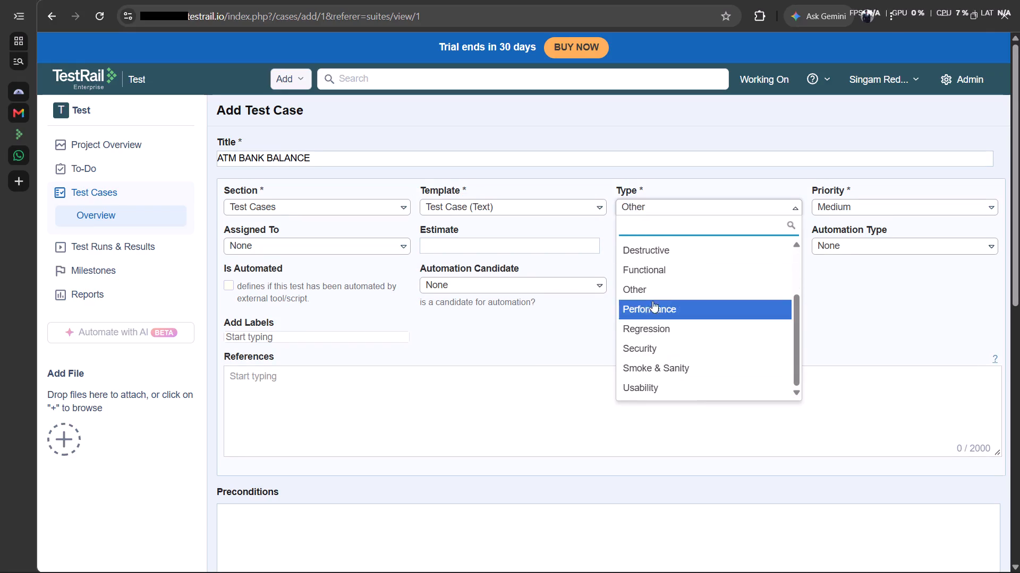
pyautogui.click(652, 290)
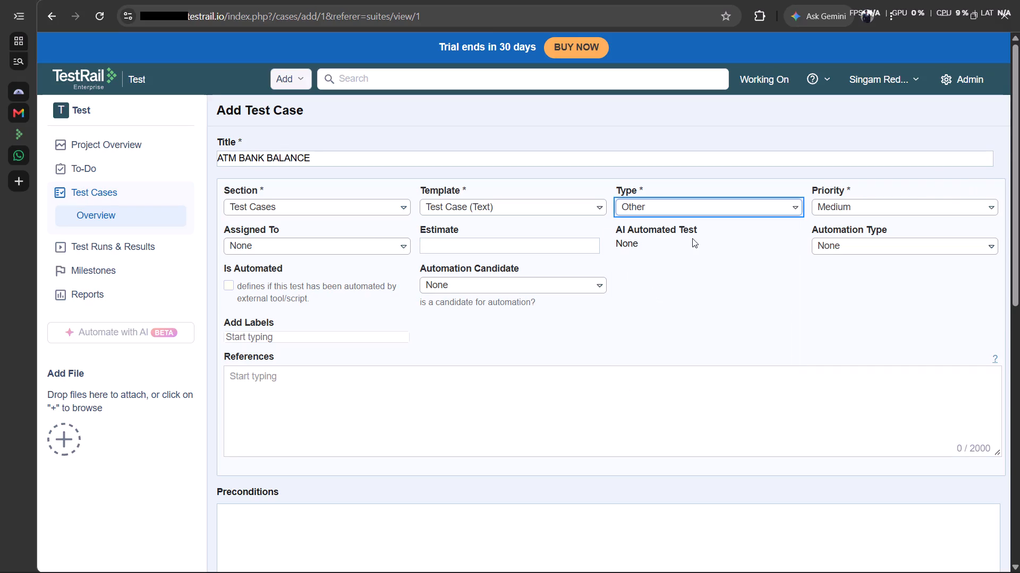
pyautogui.click(347, 244)
pyautogui.click(320, 308)
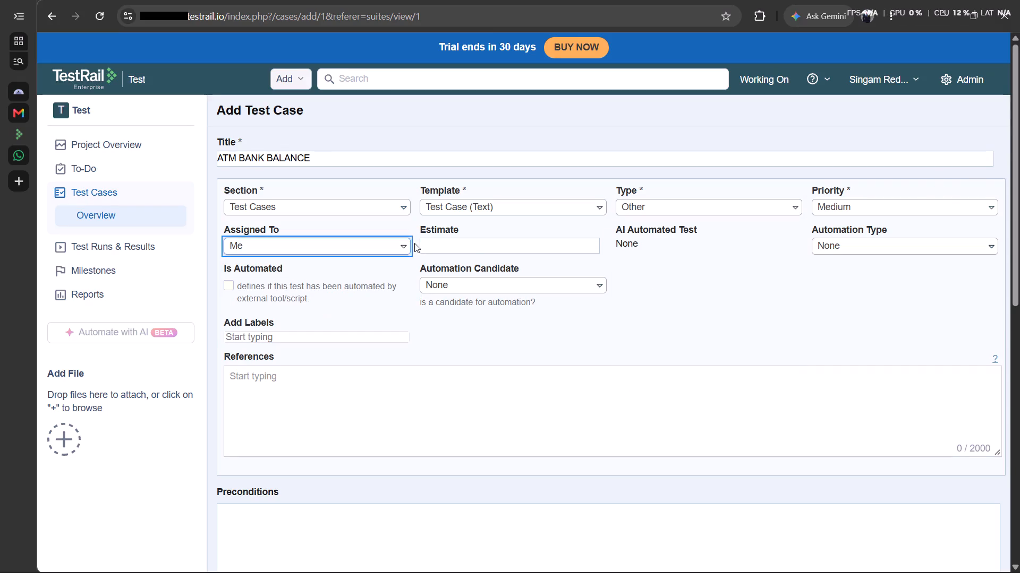
pyautogui.click(475, 256)
pyautogui.click(479, 250)
pyautogui.click(357, 247)
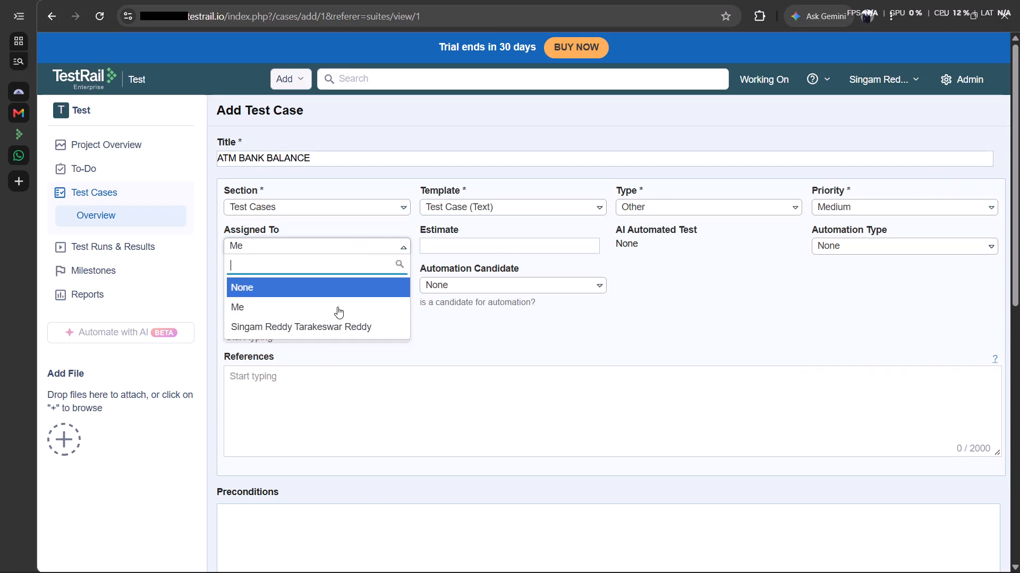
pyautogui.click(334, 311)
pyautogui.click(317, 248)
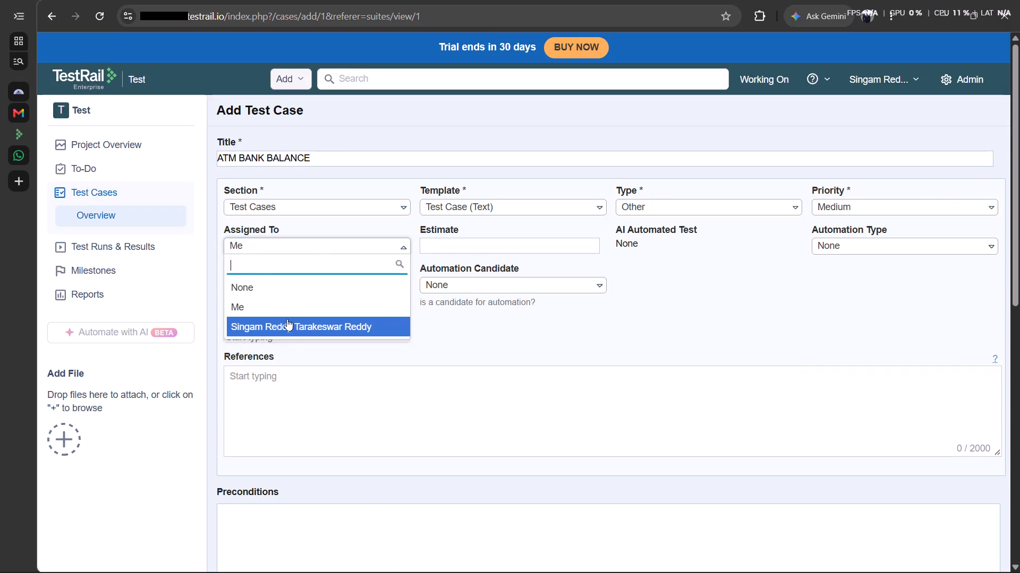
pyautogui.click(286, 319)
pyautogui.click(540, 250)
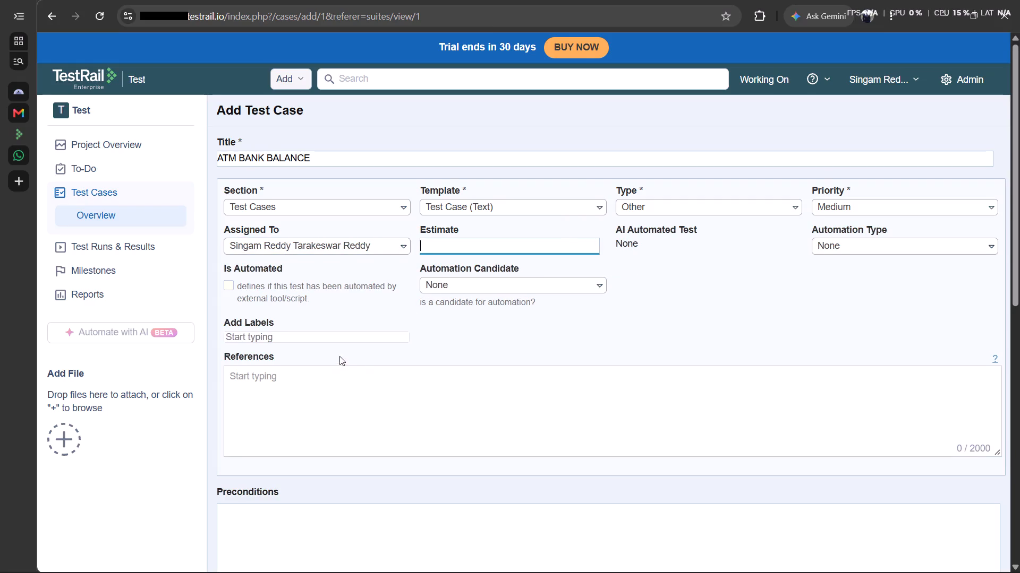
# Enter ATM BANK BALANCE as the test case's label.
pyautogui.click(337, 340)
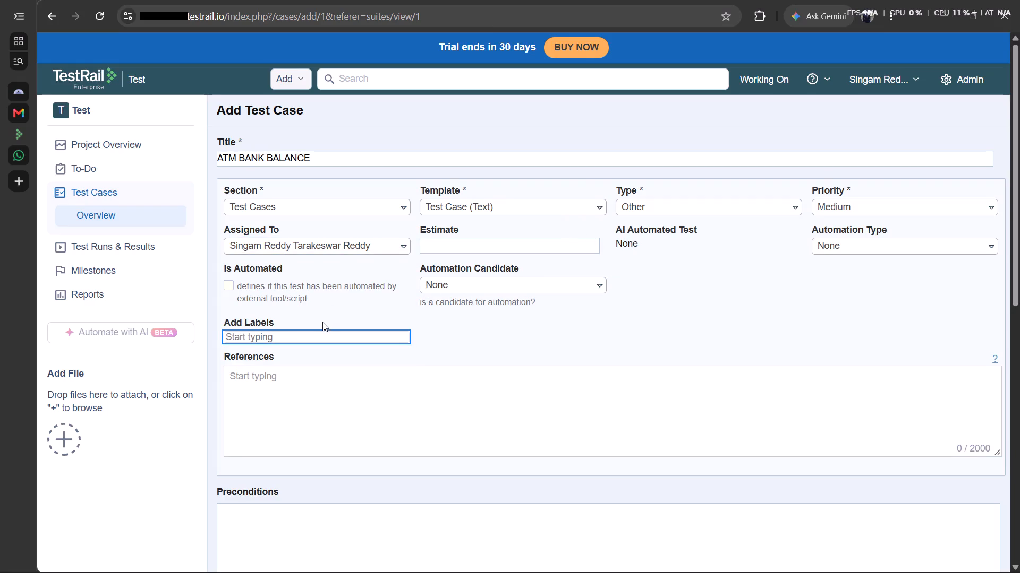
pyautogui.write('ATM BANK')
pyautogui.press('space')
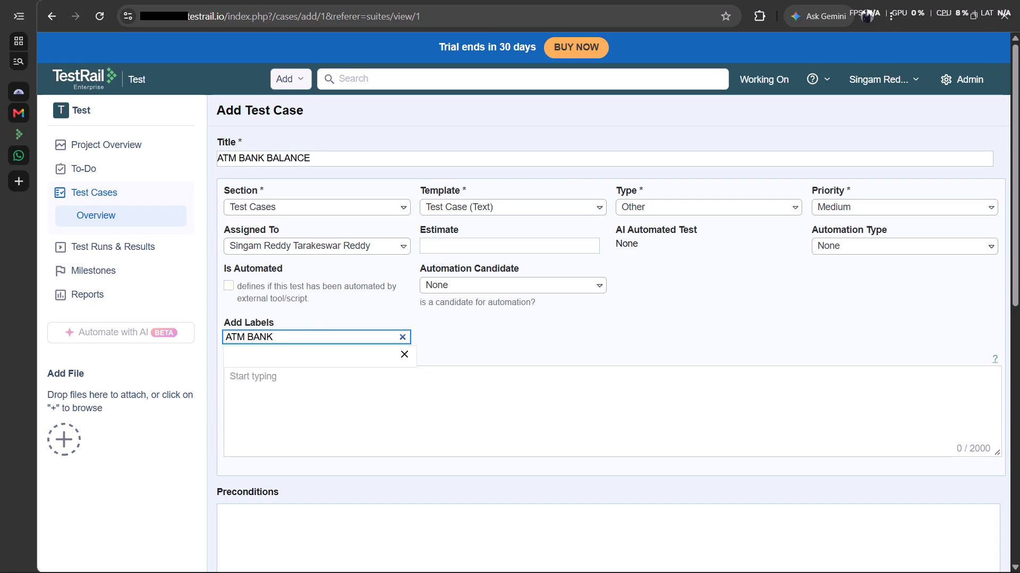
pyautogui.write('BALANCE')
# Write "For checking Bank Balance at an ATM" as the test case's references text.
pyautogui.click(522, 425)
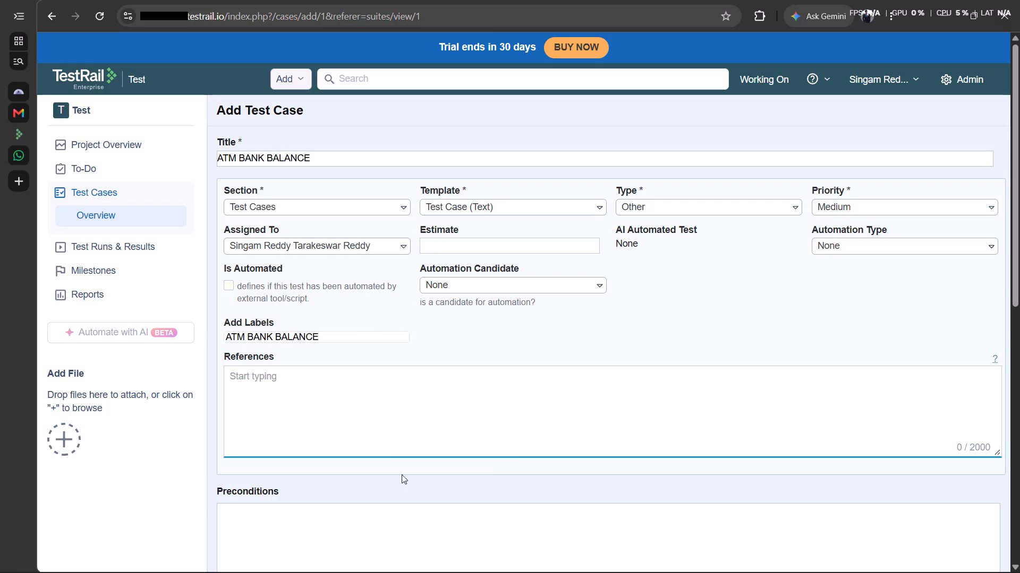
pyautogui.click(361, 407)
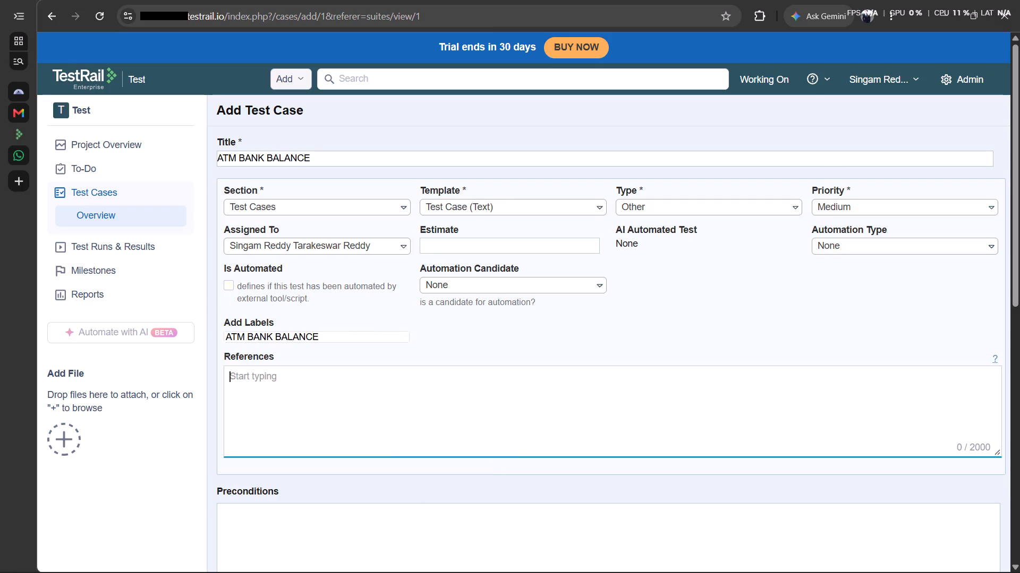
pyautogui.write('FOR')
pyautogui.press('space')
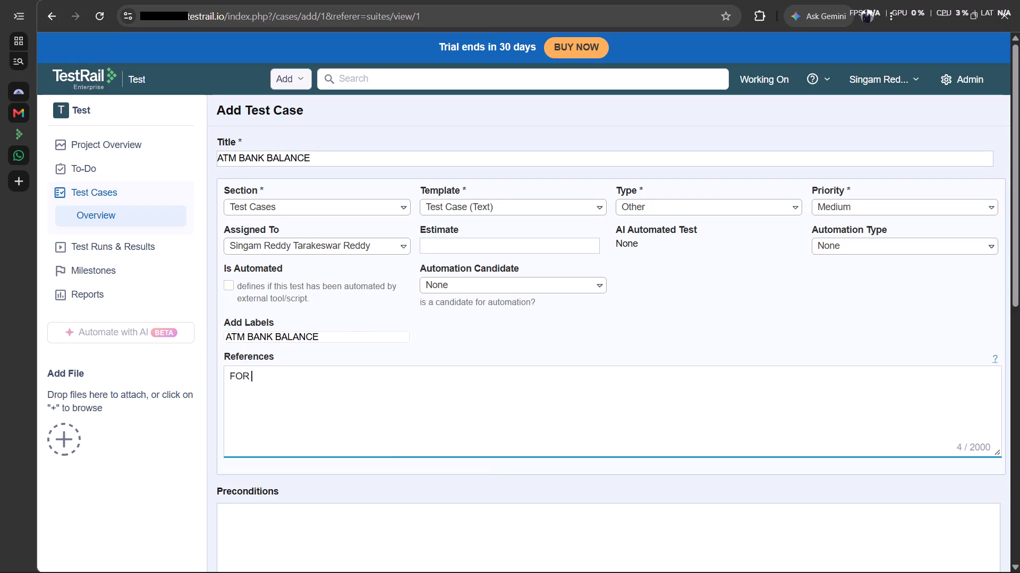
pyautogui.press('BackSpace')
pyautogui.press('BackSpace')
pyautogui.press('BackSpace')
pyautogui.write('or checking')
pyautogui.press('space')
pyautogui.hotkey('shift', 'b')
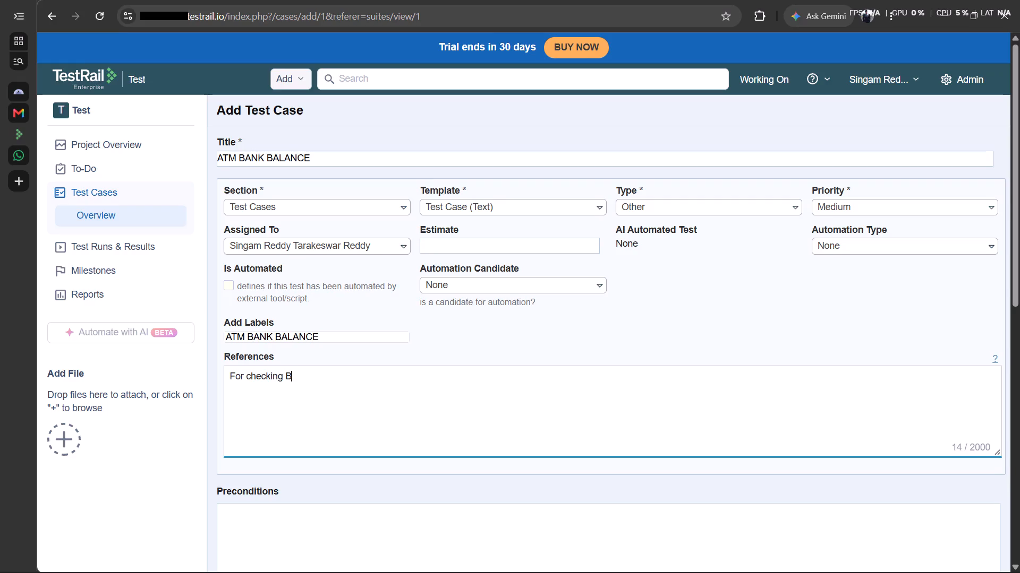
pyautogui.write('an')
pyautogui.press('k')
pyautogui.hotkey('shift', 'space')
pyautogui.write('Balance')
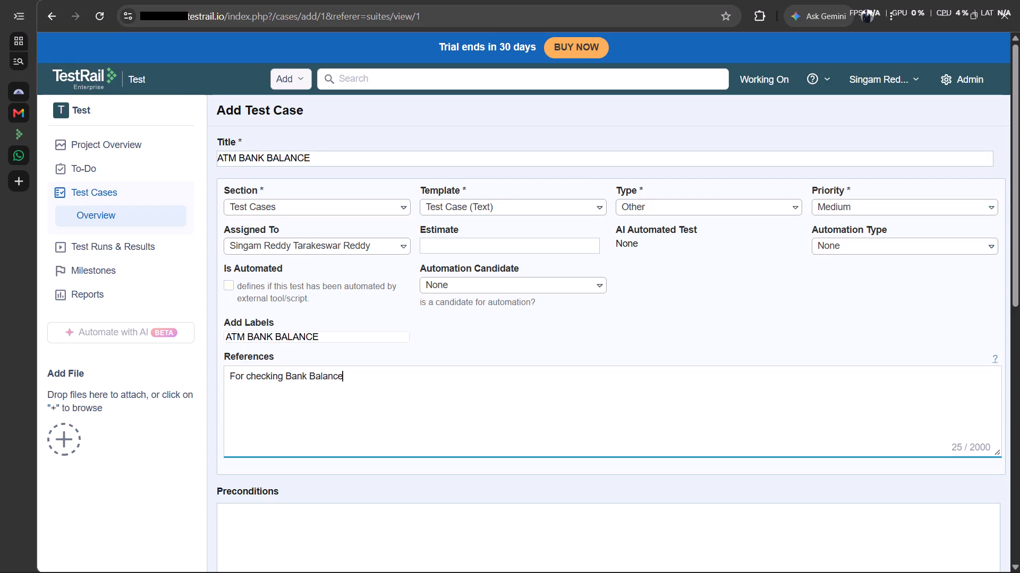
pyautogui.press('space')
pyautogui.press('BackSpace')
pyautogui.press('space')
pyautogui.write('AT')
pyautogui.press('space')
pyautogui.press('BackSpace')
pyautogui.write('at an ATM')
pyautogui.press('space')
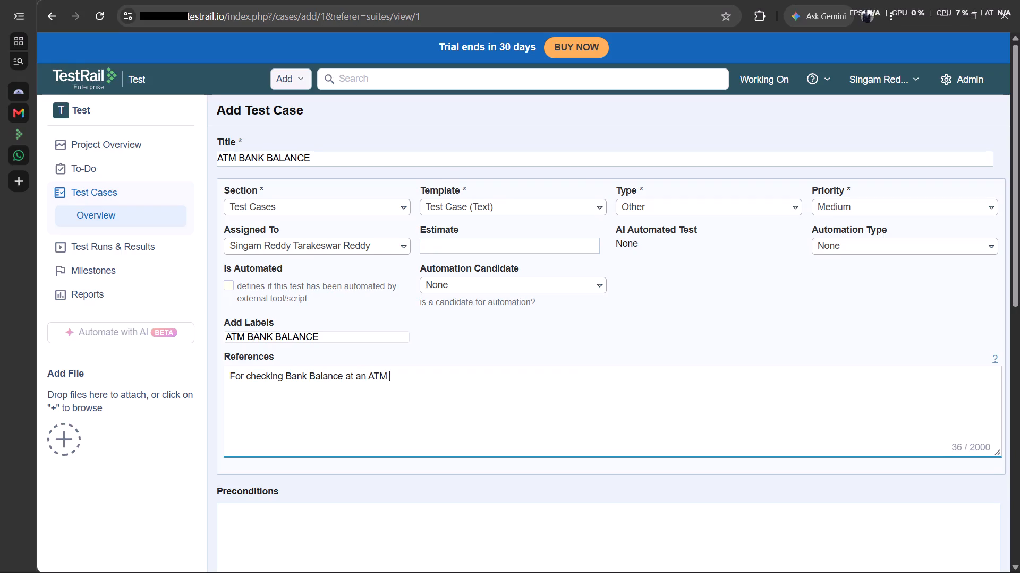
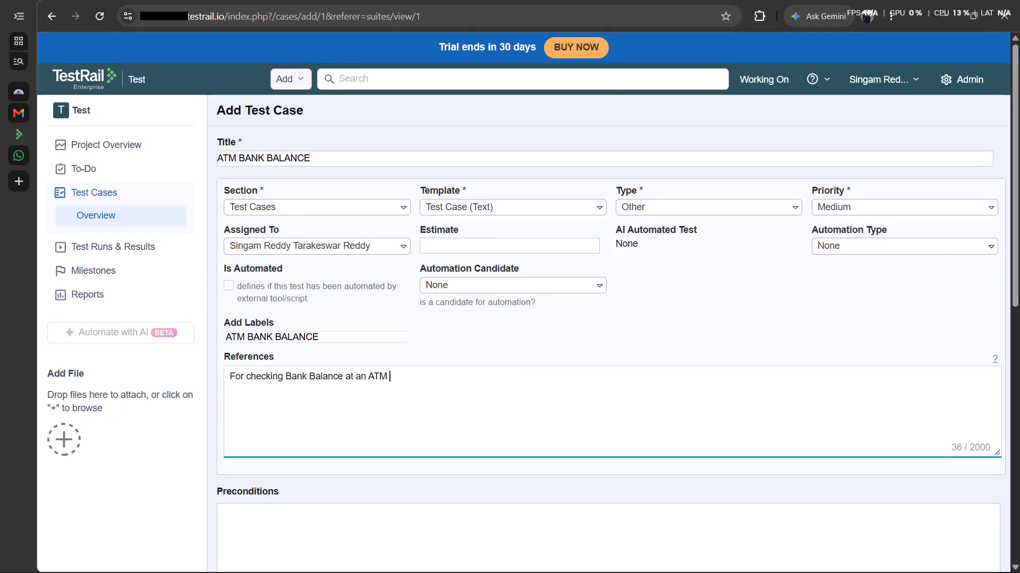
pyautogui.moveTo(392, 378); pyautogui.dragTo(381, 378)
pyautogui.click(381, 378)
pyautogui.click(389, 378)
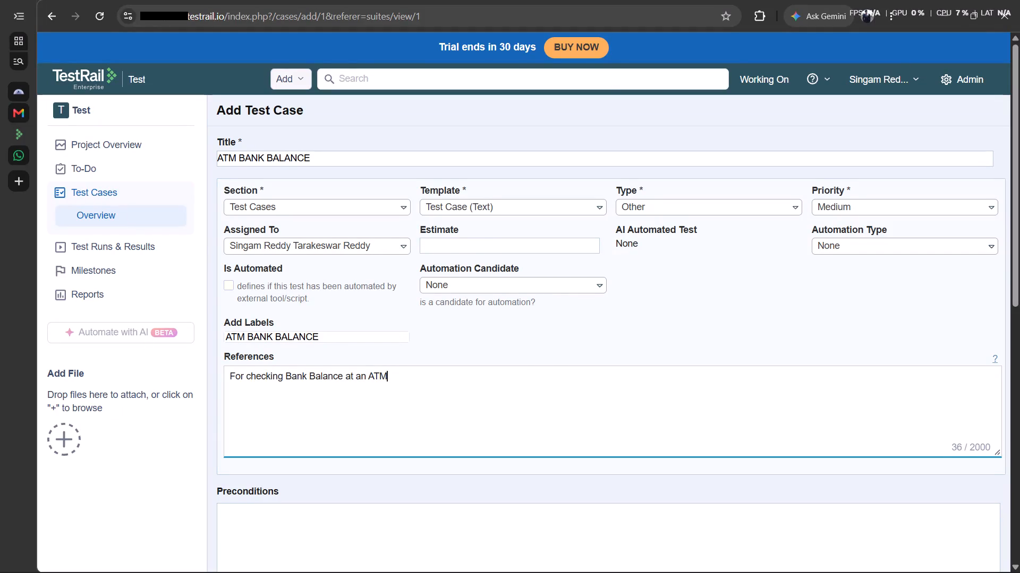
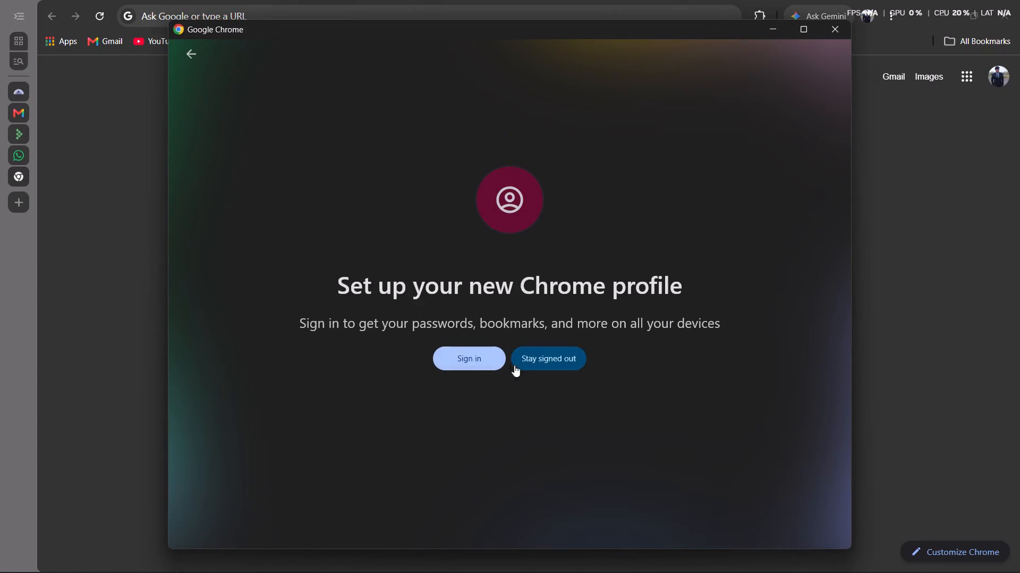
# Start signing in to the new Chrome profile with a Google account and try to paste the account email.
pyautogui.click(467, 364)
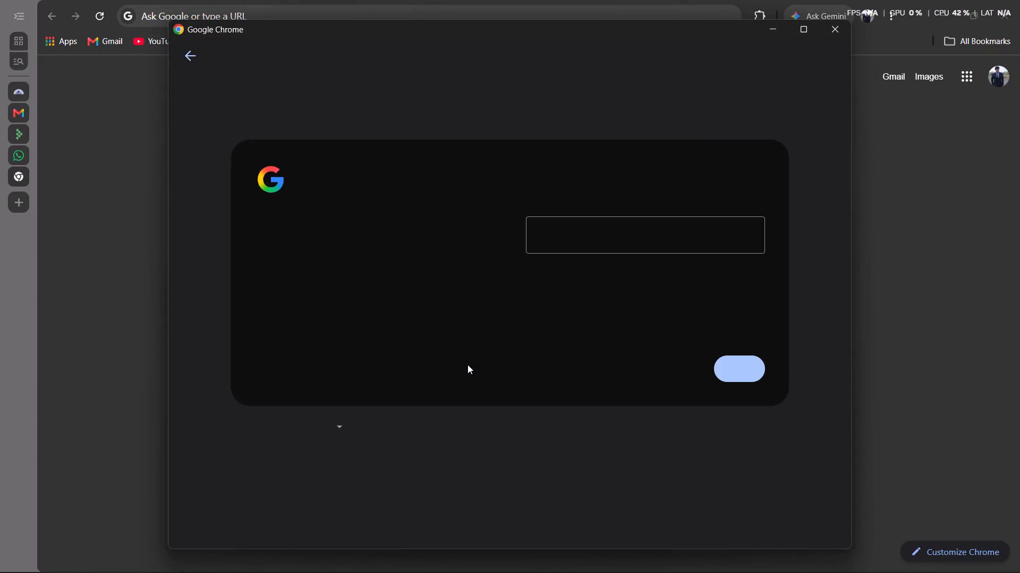
pyautogui.click(571, 236)
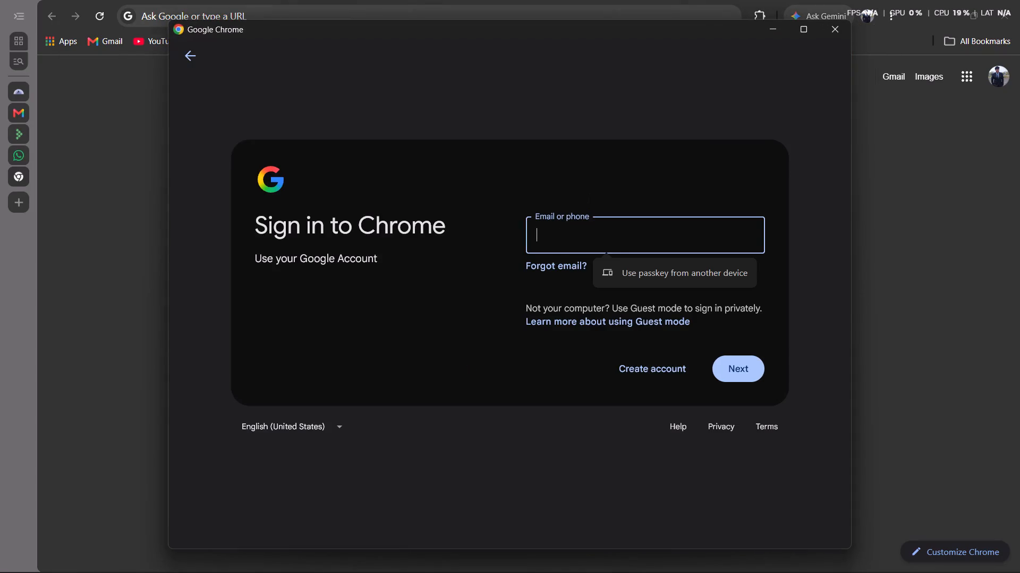
pyautogui.hotkey('ctrl', 'v')
pyautogui.click(579, 238)
pyautogui.hotkey('ctrl', 'v')
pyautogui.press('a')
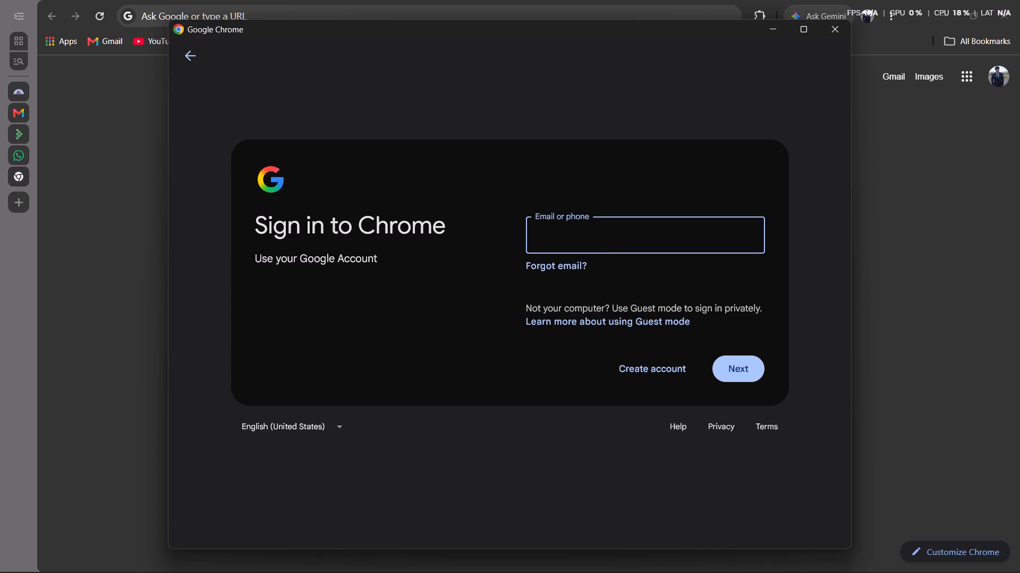
pyautogui.press('BackSpace')
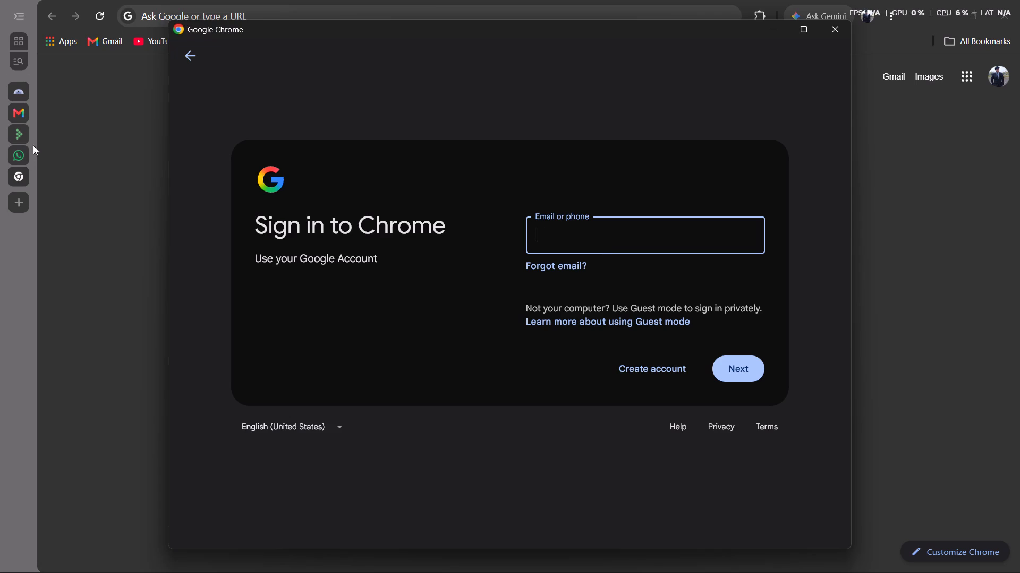
# Switch to the TestRail test case page and open the signed-in user's account options.
pyautogui.click(21, 136)
pyautogui.click(888, 74)
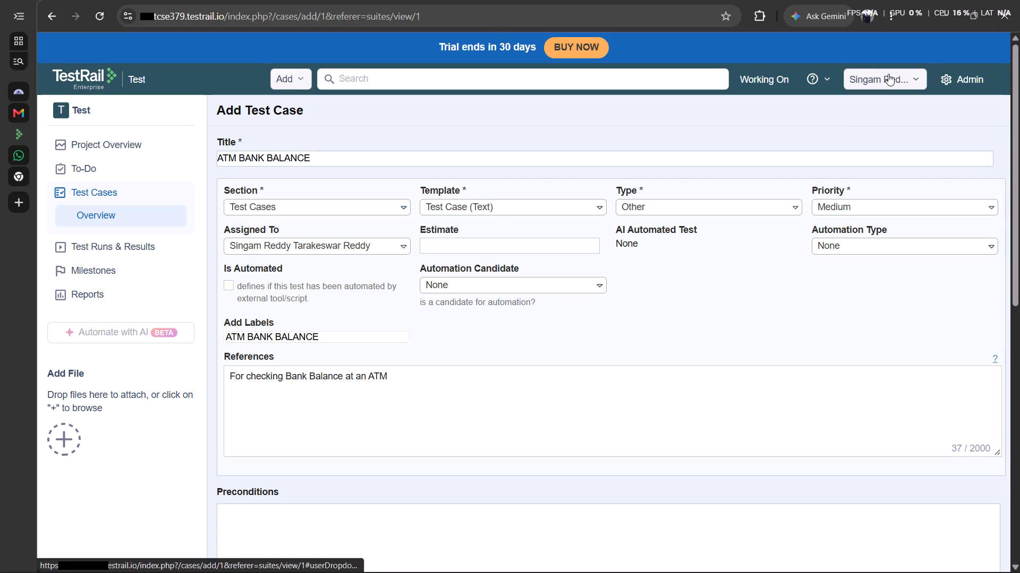
# Leave the unsaved test case form for the user's My Settings page and copy the account's email address.
pyautogui.click(863, 112)
pyautogui.click(580, 96)
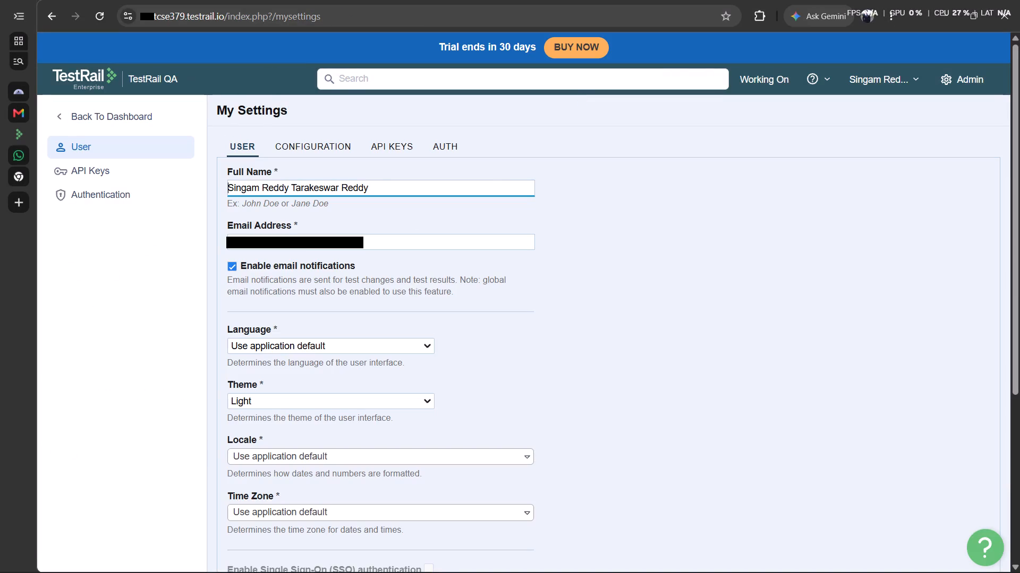
pyautogui.moveTo(380, 237); pyautogui.dragTo(189, 237)
pyautogui.hotkey('ctrl', 'c')
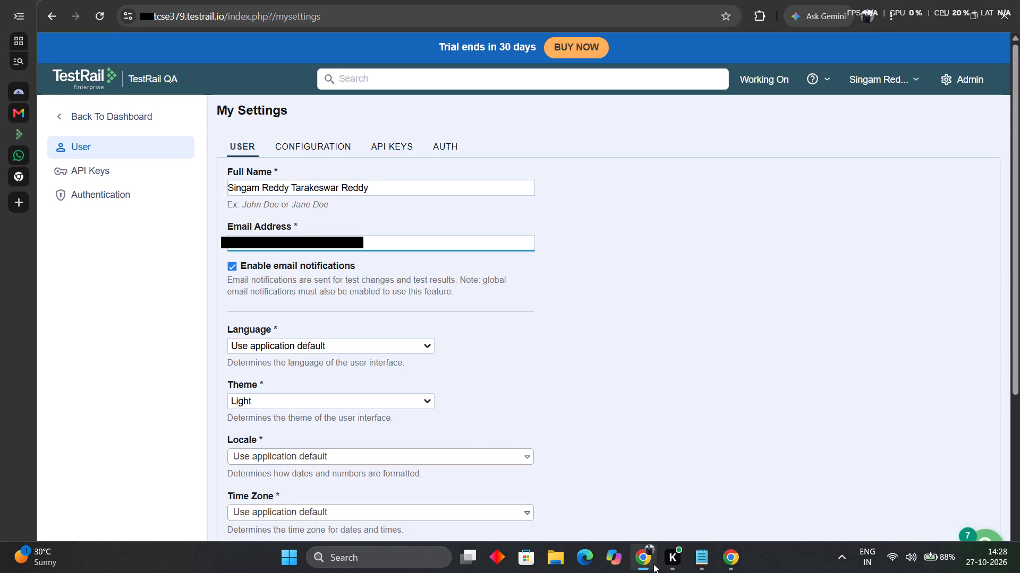
# Return to the TestRail browser window and open the Chrome profile details for the signed-in account.
pyautogui.click(689, 499)
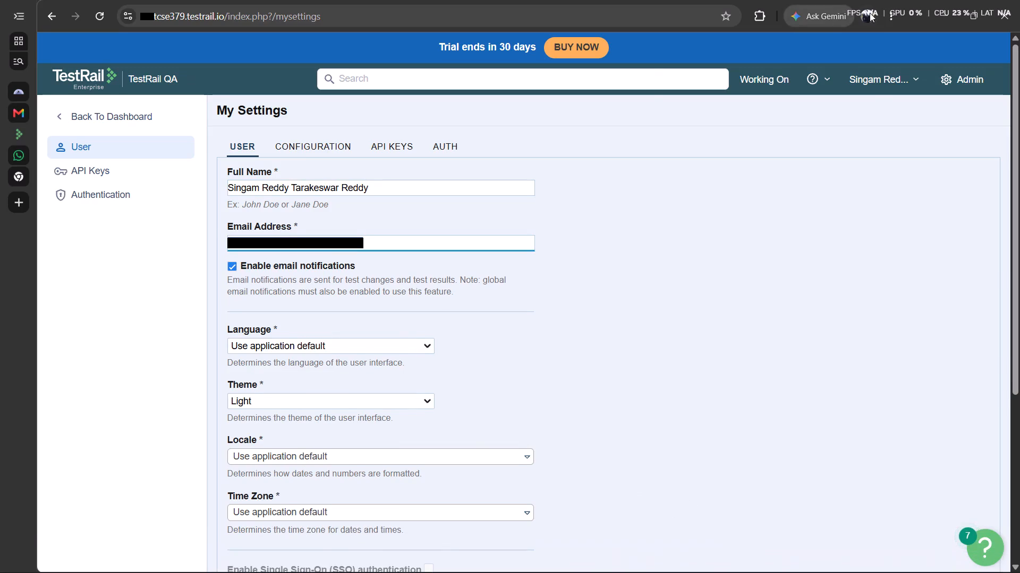
pyautogui.click(869, 13)
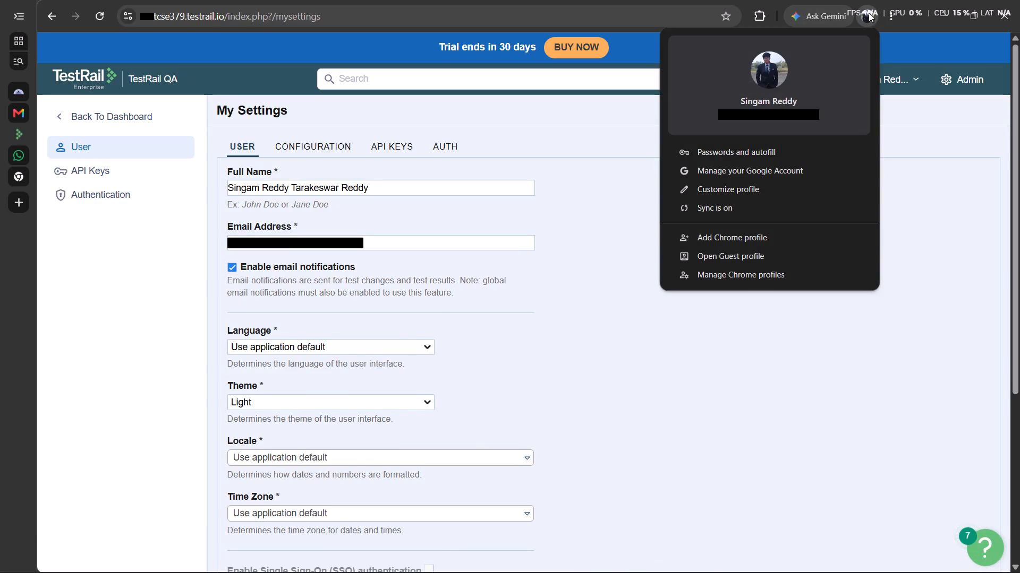
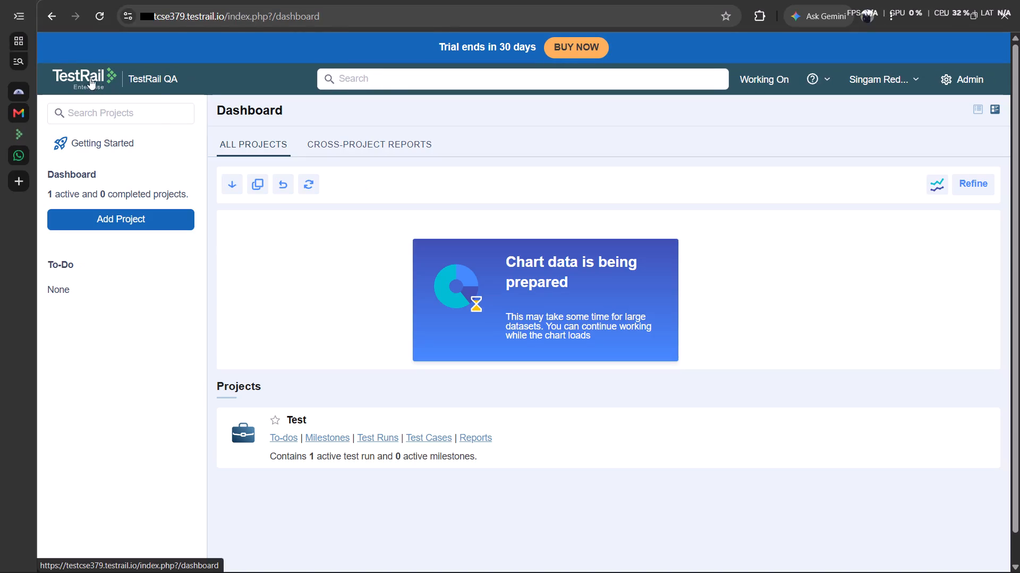
# Go to the TestRail dashboard and open the Test project's overview.
pyautogui.click(85, 76)
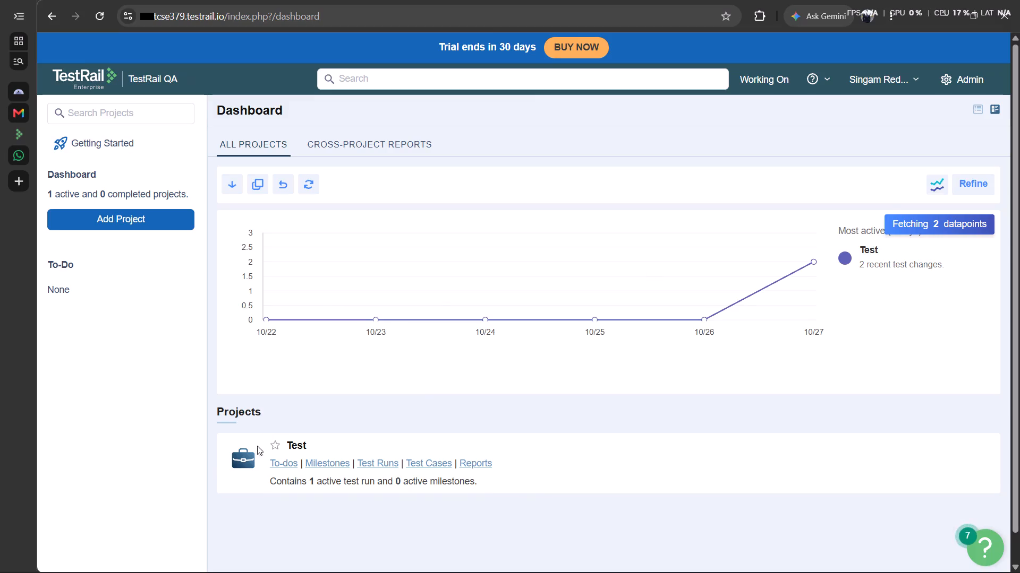
pyautogui.click(736, 477)
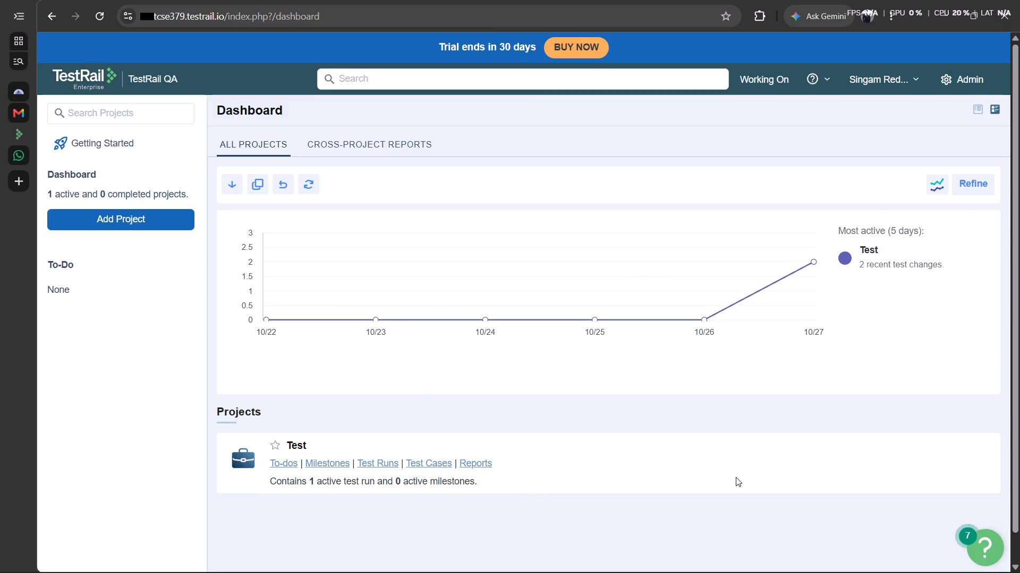
pyautogui.click(302, 446)
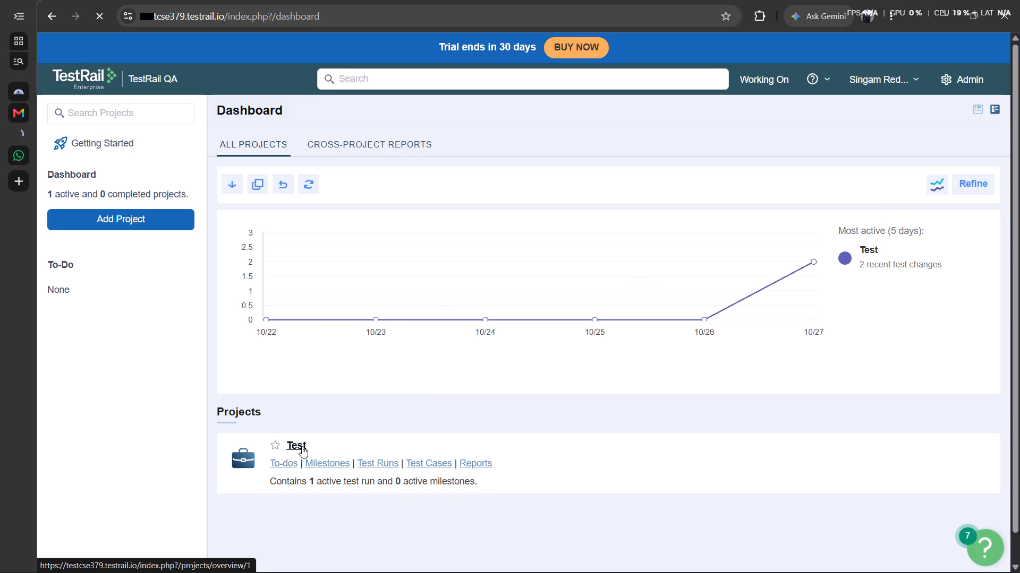